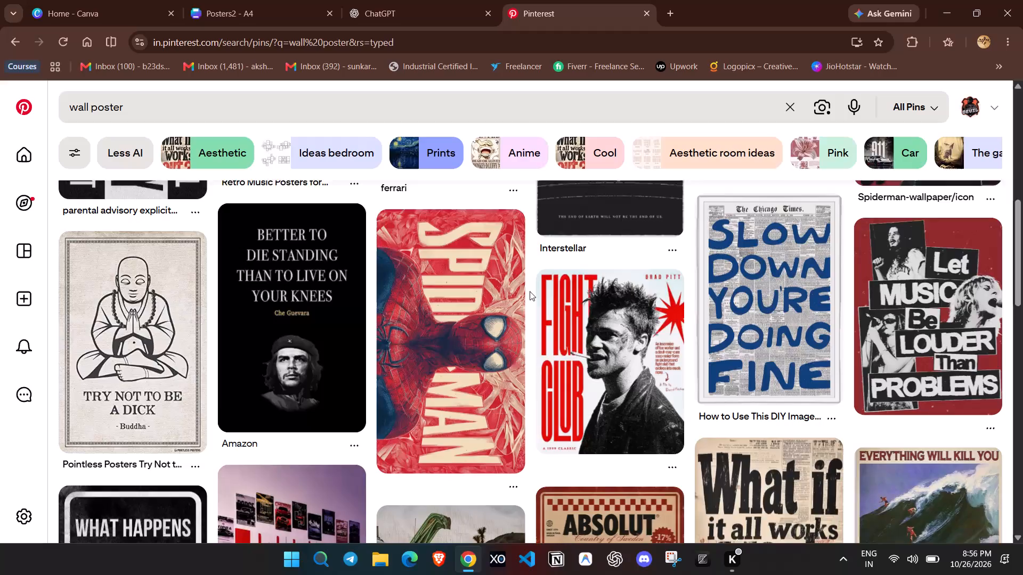
Switch from Pinterest to the Posters2 design in Canva and look through its existing poster pages.
scroll(530, 291, "down", 3)
left_click(236, 0)
scroll(558, 328, "down", 14)
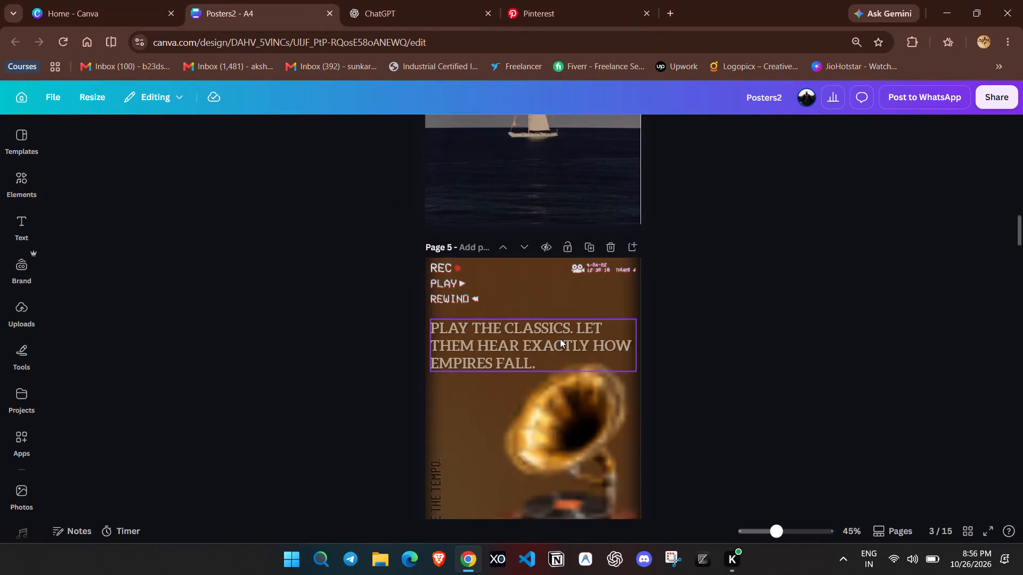
scroll(560, 339, "down", 20)
scroll(560, 339, "down", 20)
scroll(560, 339, "down", 4)
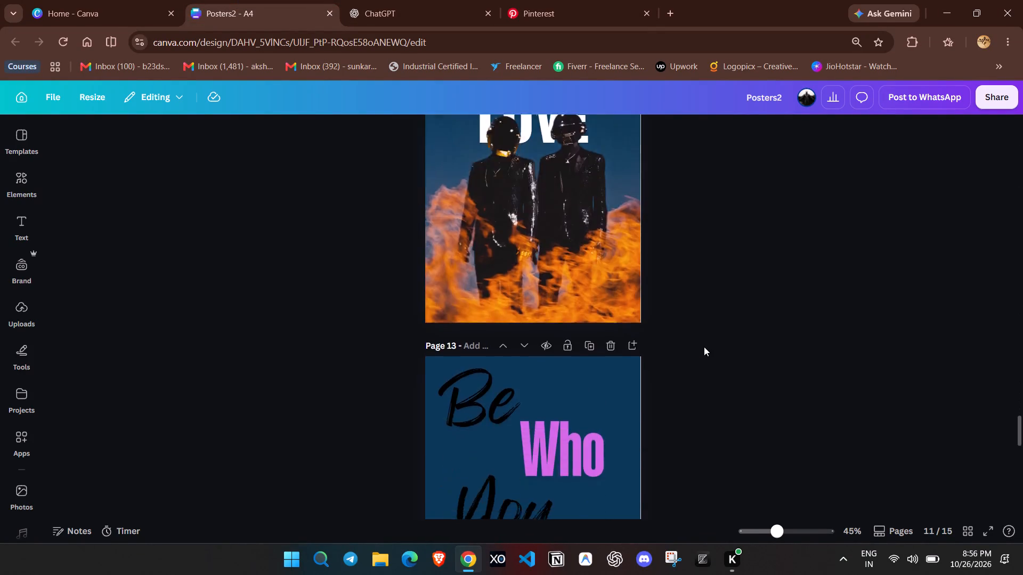
scroll(704, 347, "down", 14)
Open the Posters-Hoz landscape design from the Canva home page and go through its posters to page 22.
left_click(115, 0)
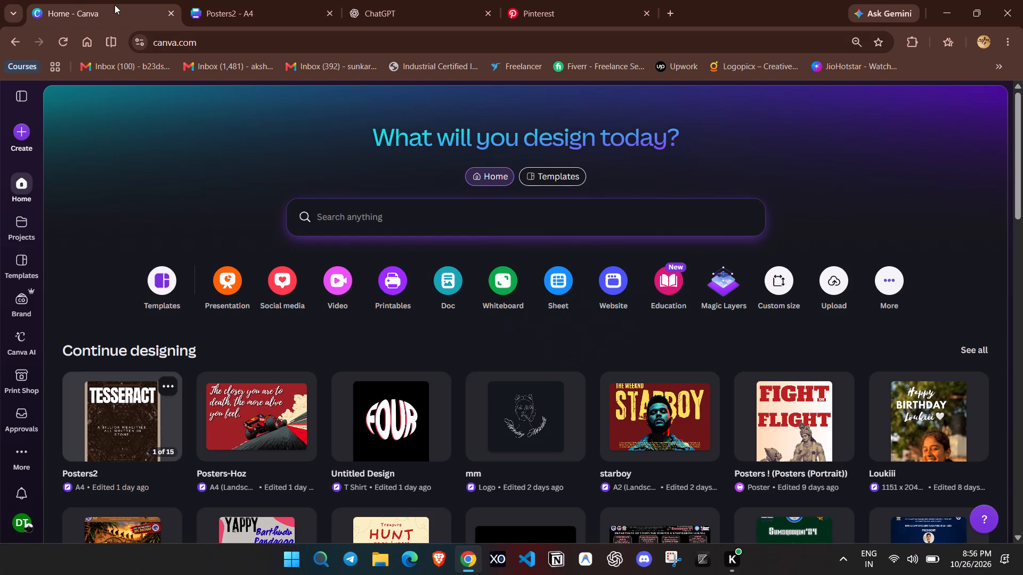
left_click(236, 424)
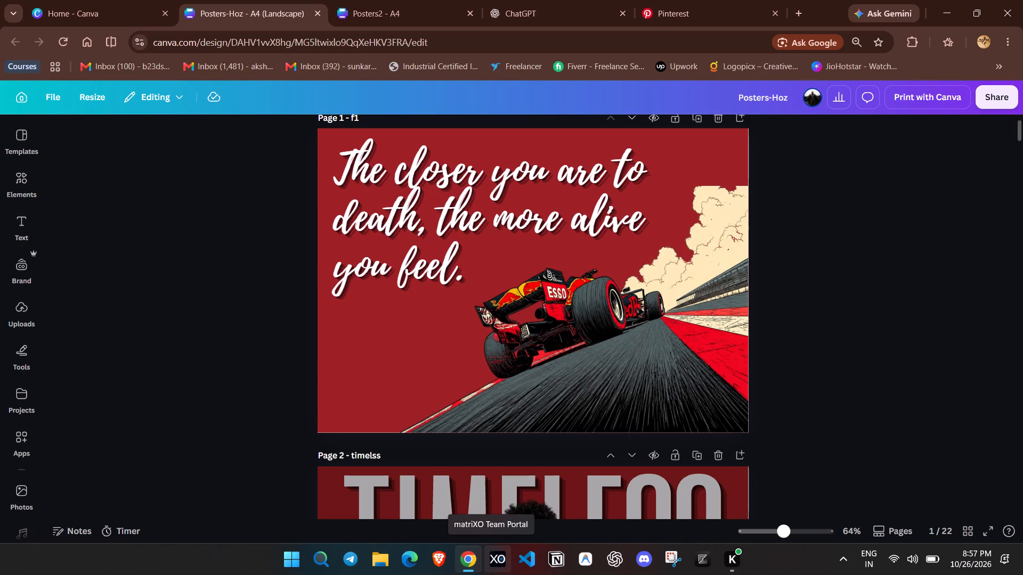
scroll(311, 574, "down", 1)
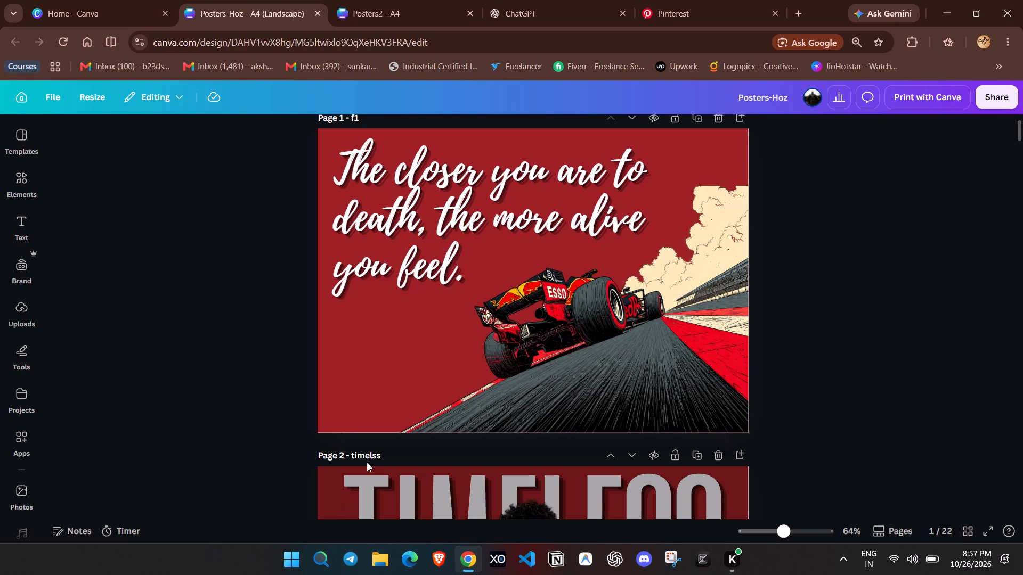
scroll(667, 349, "down", 20)
scroll(667, 349, "down", 17)
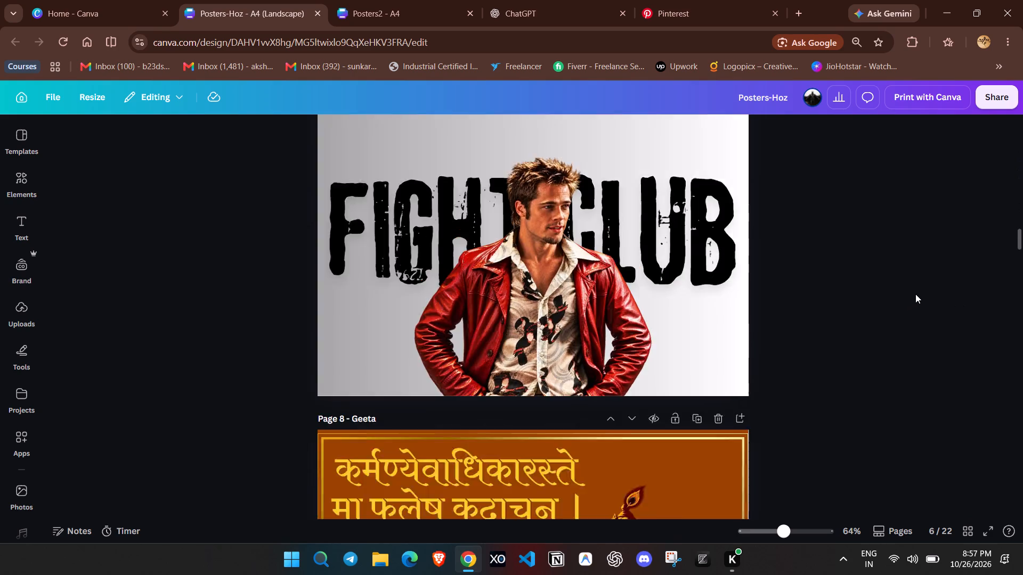
scroll(915, 294, "down", 20)
scroll(915, 294, "down", 20)
scroll(915, 294, "down", 9)
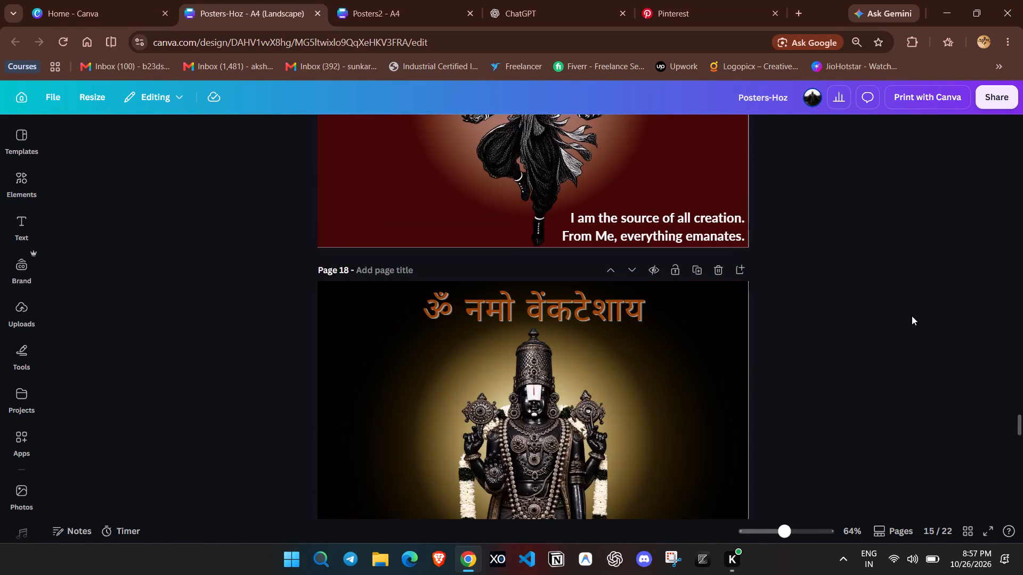
scroll(912, 316, "down", 20)
scroll(912, 316, "down", 6)
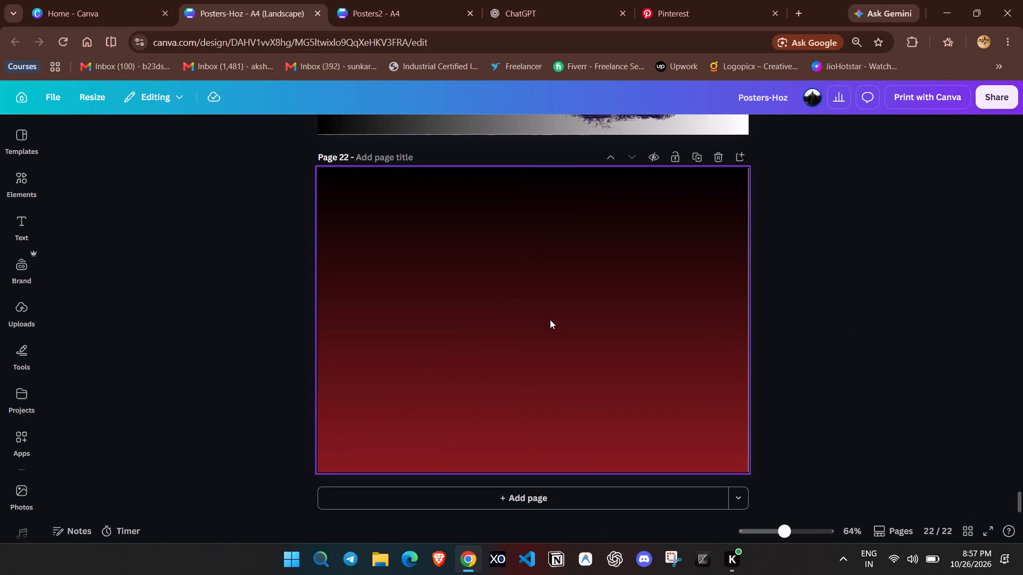
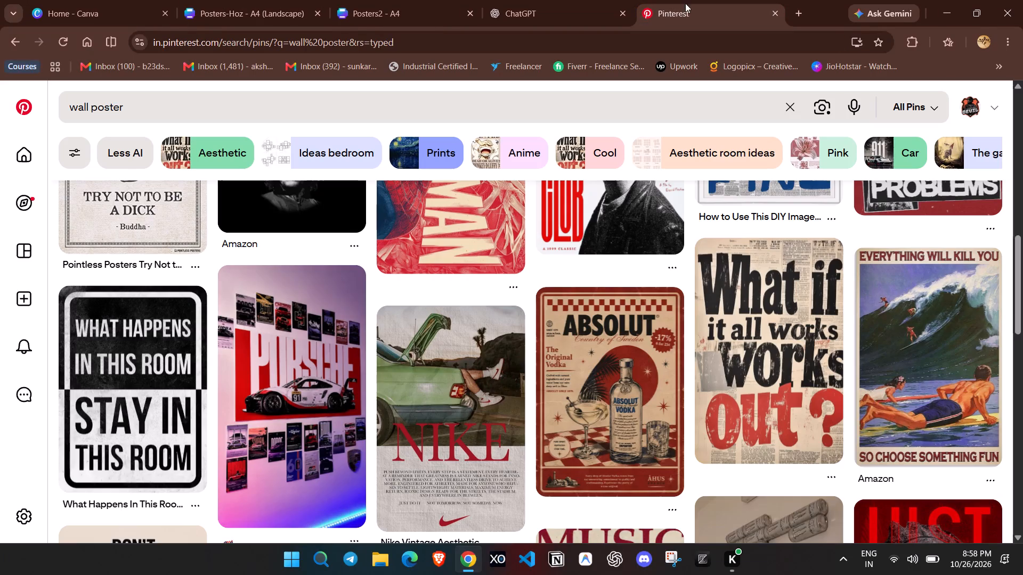
Browse the wall poster results on Pinterest and open the vintage Absolut vodka poster pin.
scroll(537, 384, "down", 5)
scroll(540, 370, "up", 2)
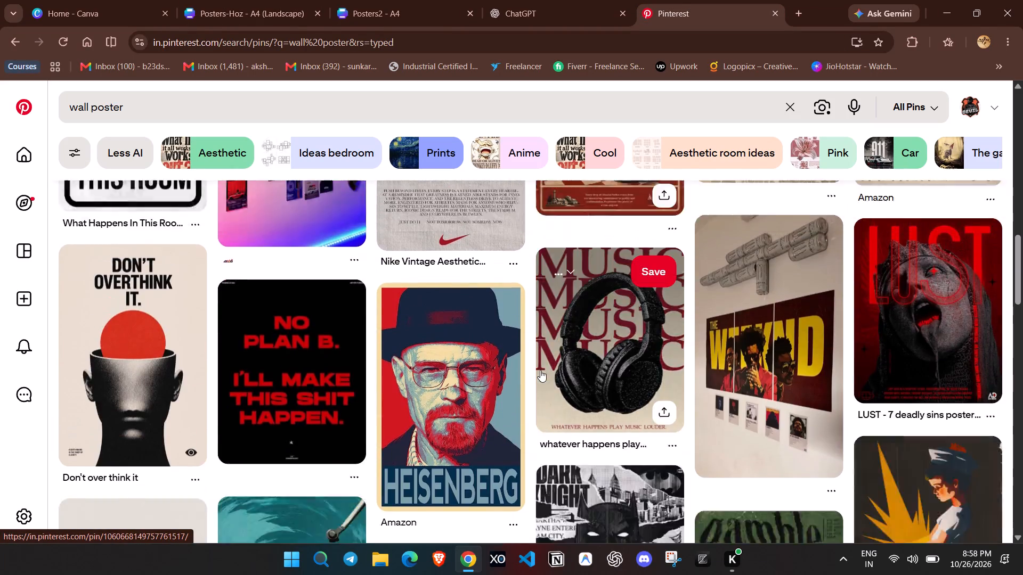
scroll(540, 370, "up", 2)
left_click(599, 361)
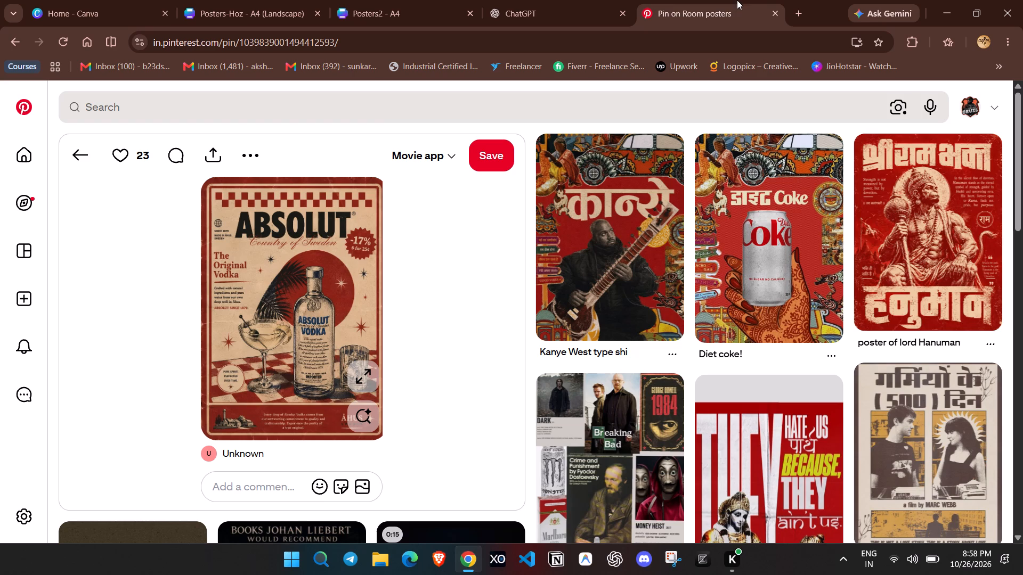
Open Pinterest in a new tab and save the cinema masterpieces, motorcycle and Research & Ideas pins to the Movie app board.
left_click(803, 5)
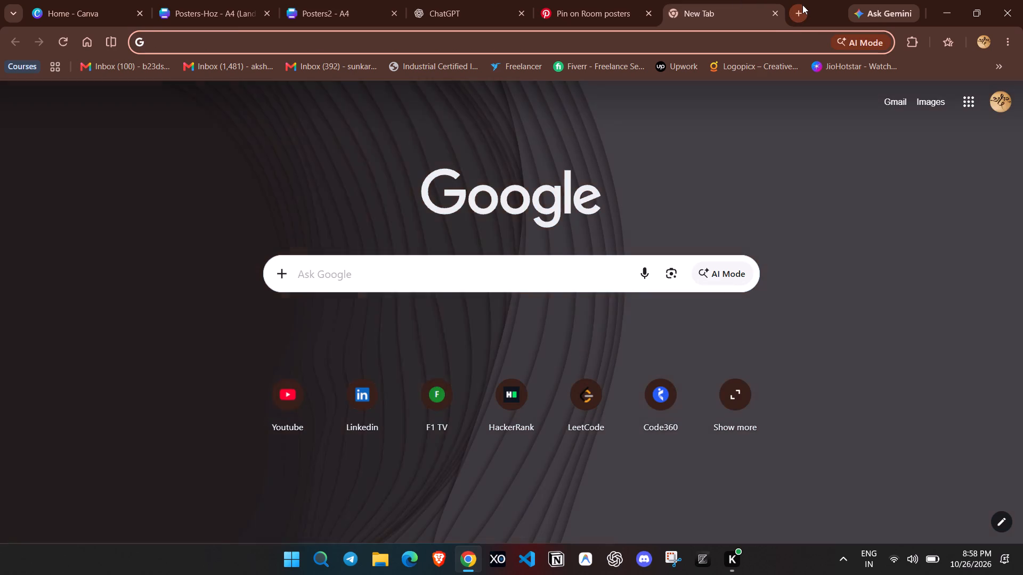
type("pin")
key("Return")
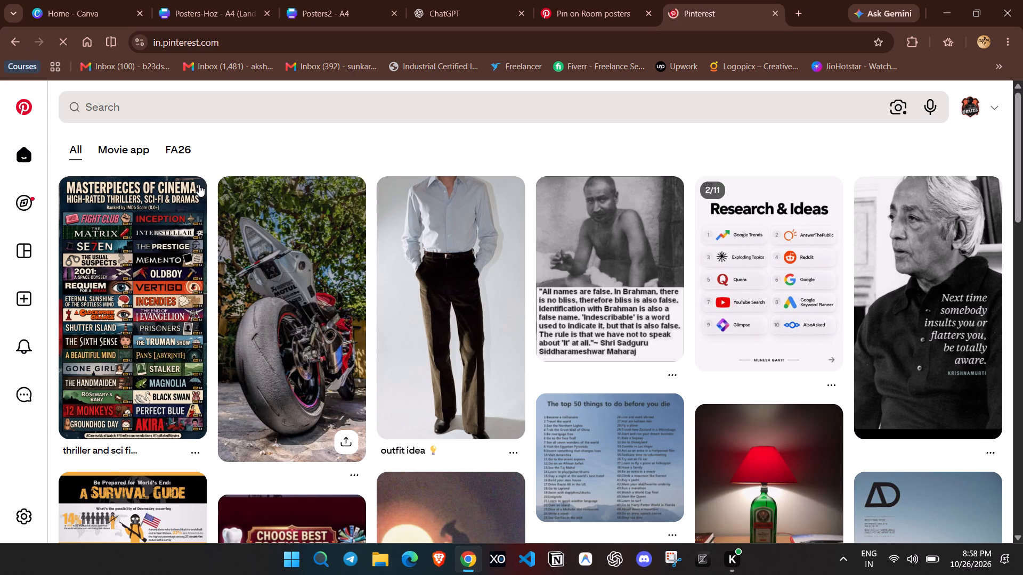
left_click(186, 199)
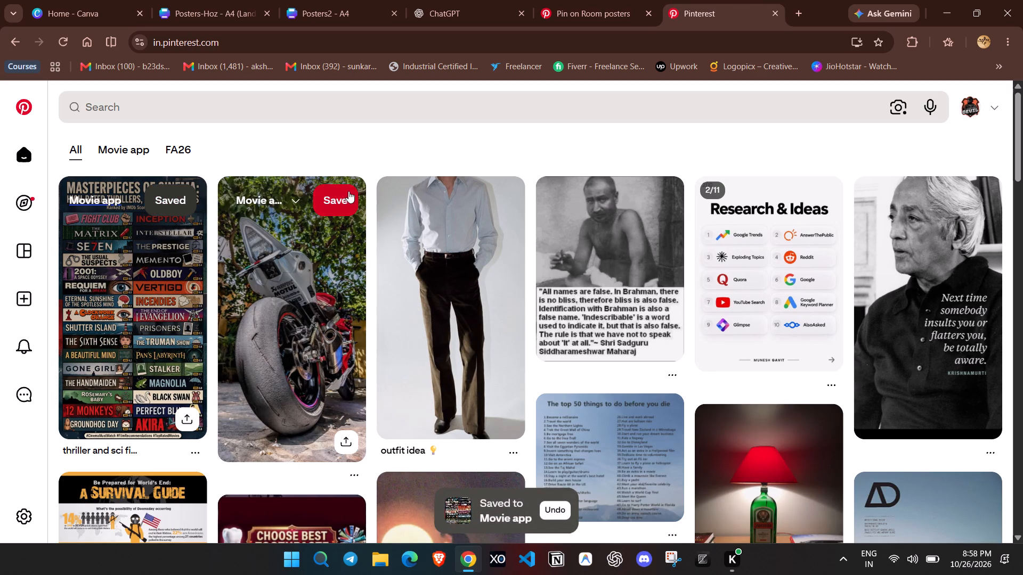
left_click(345, 194)
left_click(372, 103)
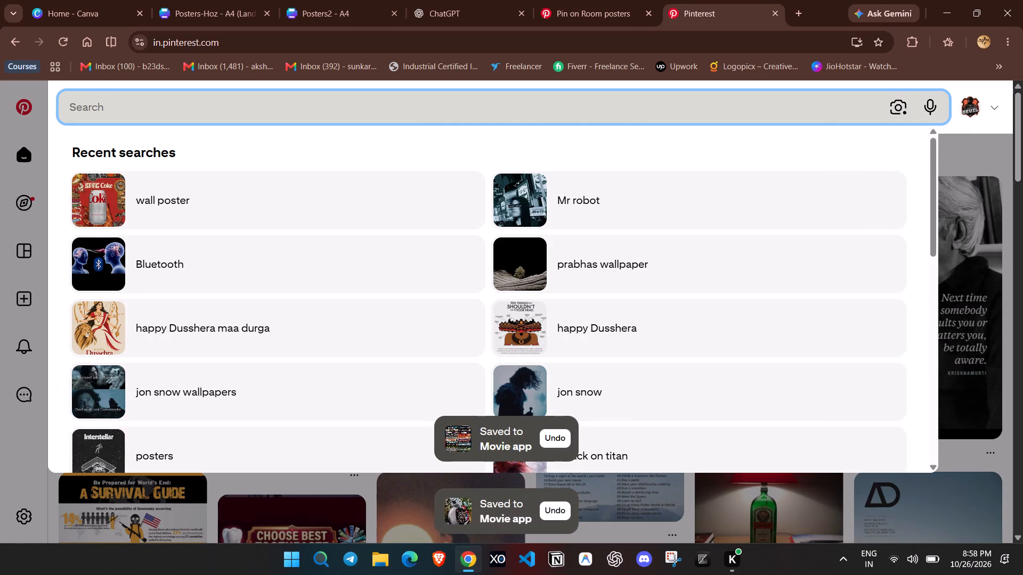
left_click(970, 162)
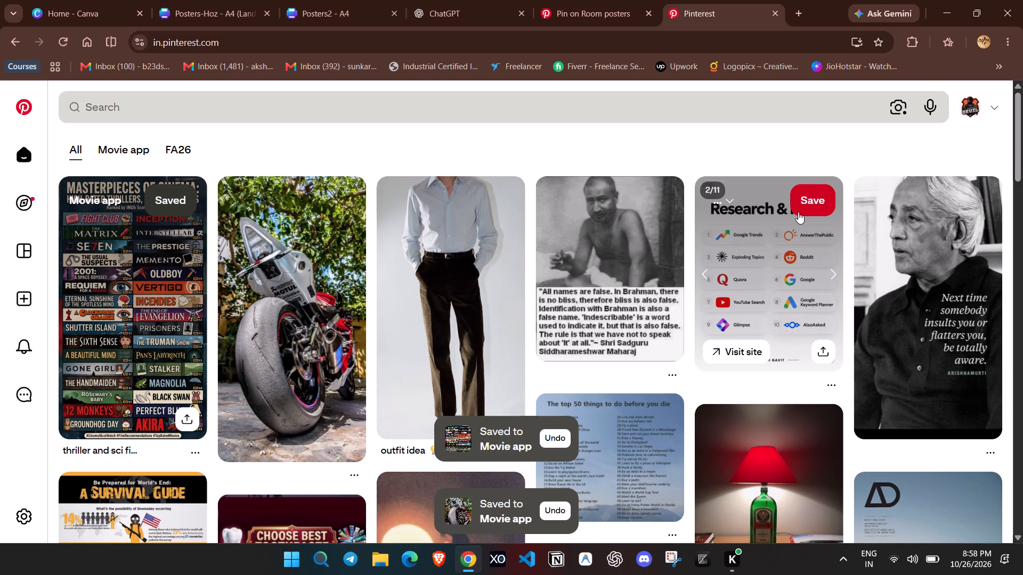
left_click(809, 198)
Search Pinterest for absolut vodka.
left_click(662, 97)
type("absolute")
key("BackSpace")
key("space")
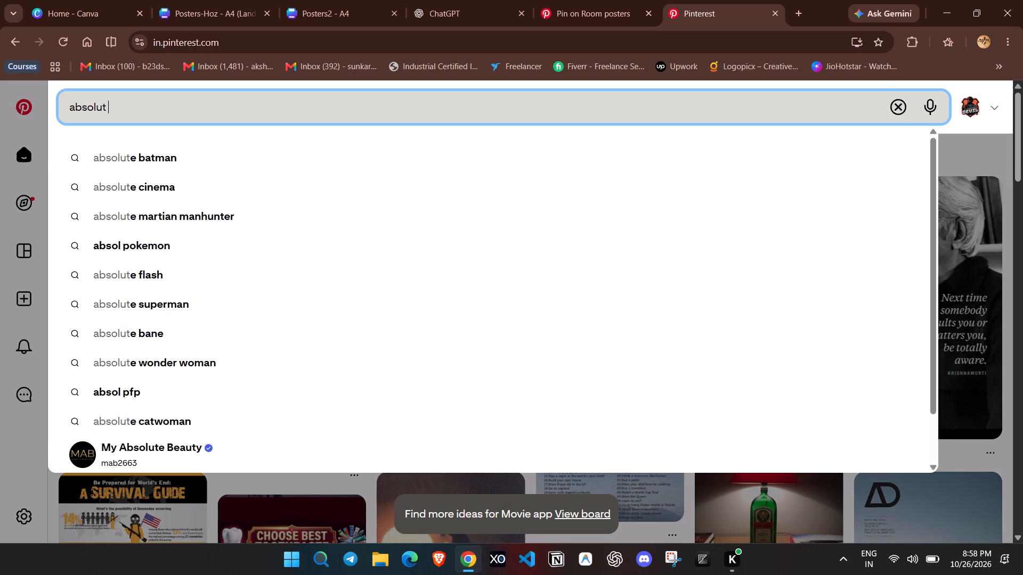
type("vodka")
key("Return")
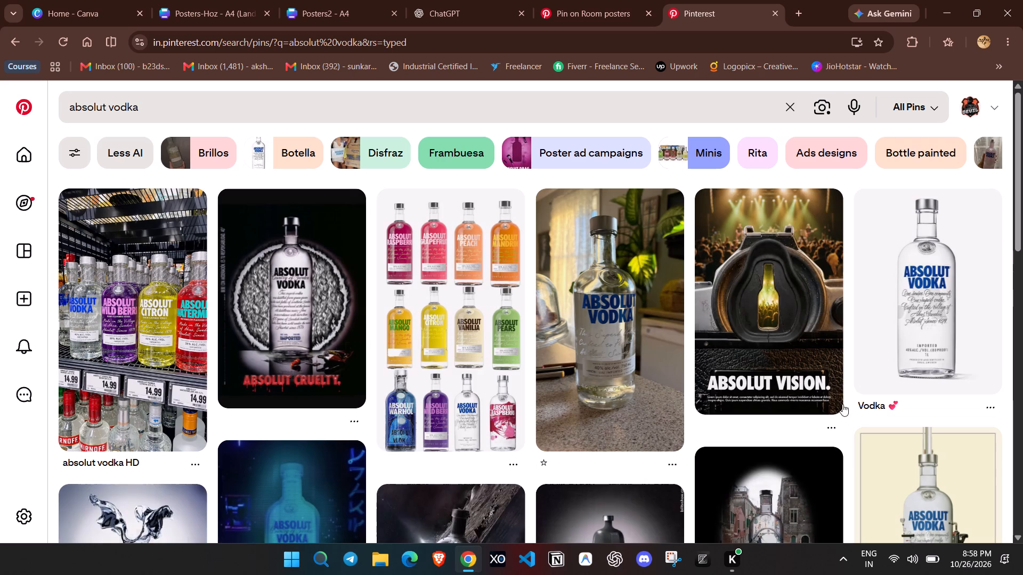
Look through the results and copy the photo of the Absolut Vodka bottle standing on a speckled counter.
scroll(628, 313, "down", 2)
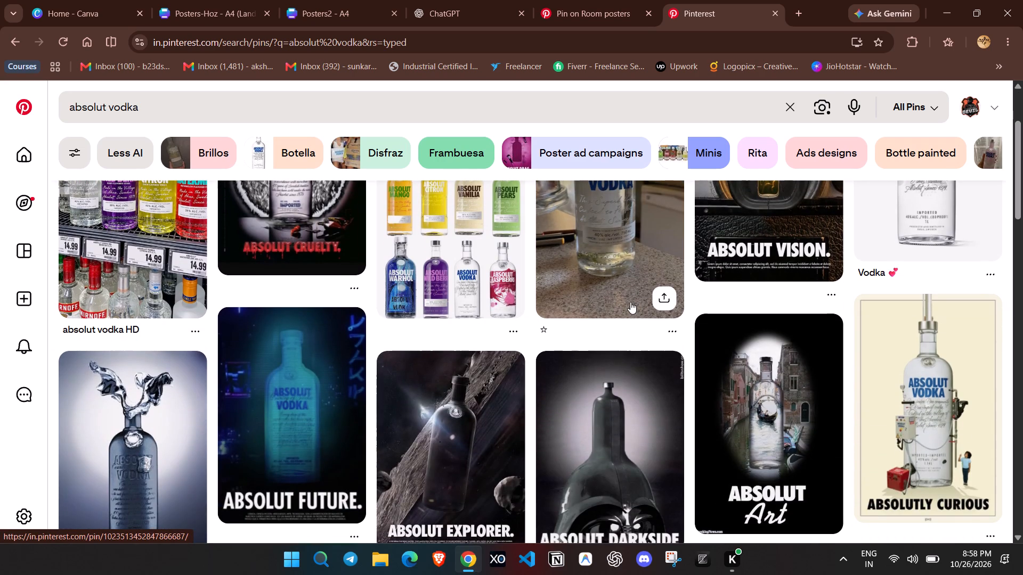
scroll(711, 338, "down", 4)
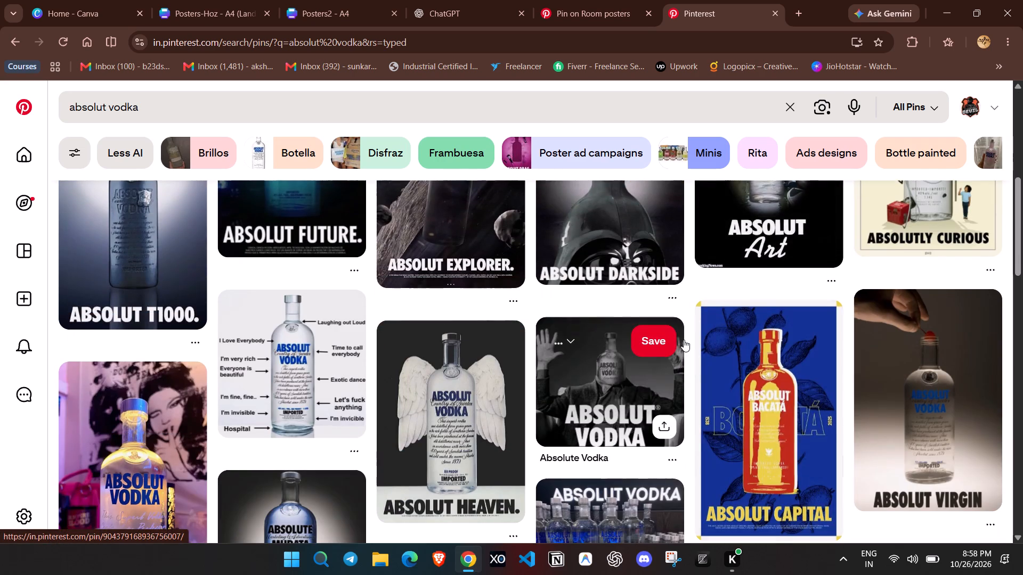
scroll(684, 340, "down", 2)
scroll(684, 340, "up", 15)
left_click(611, 341)
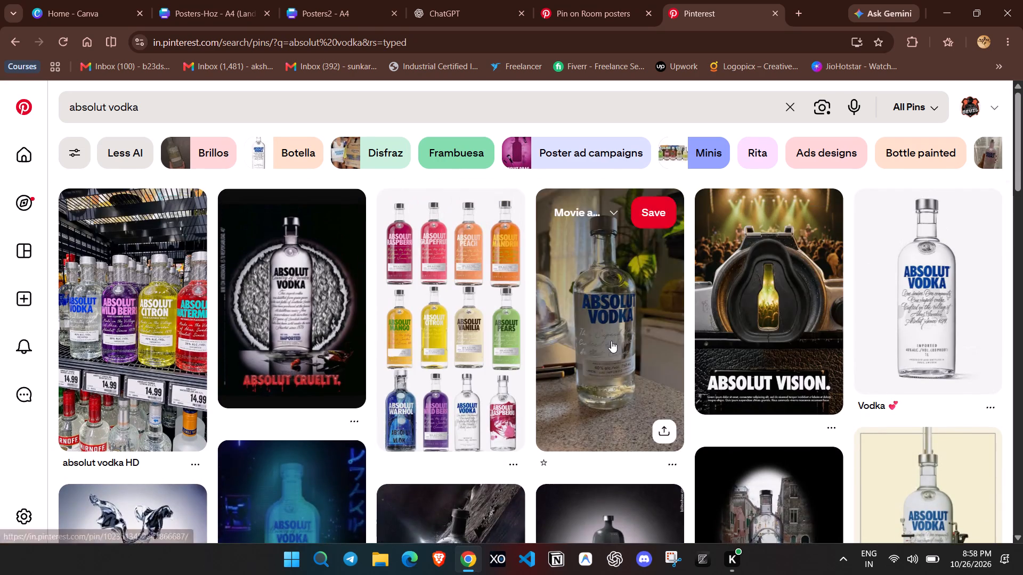
right_click(250, 232)
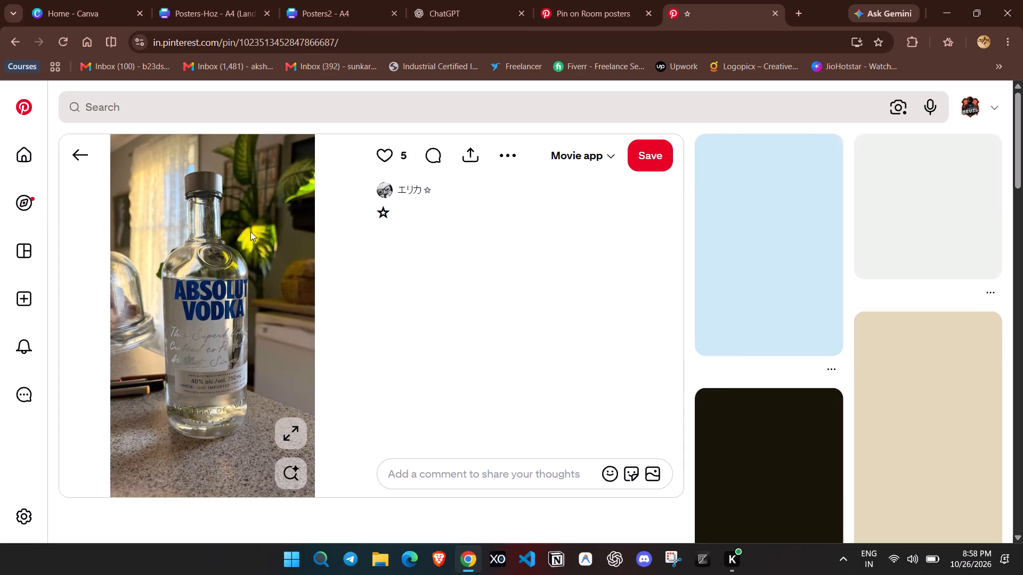
left_click(288, 280)
Add page 16 after the Luffy poster in the Posters2 Canva design and paste the copied bottle photo onto it.
left_click(291, 0)
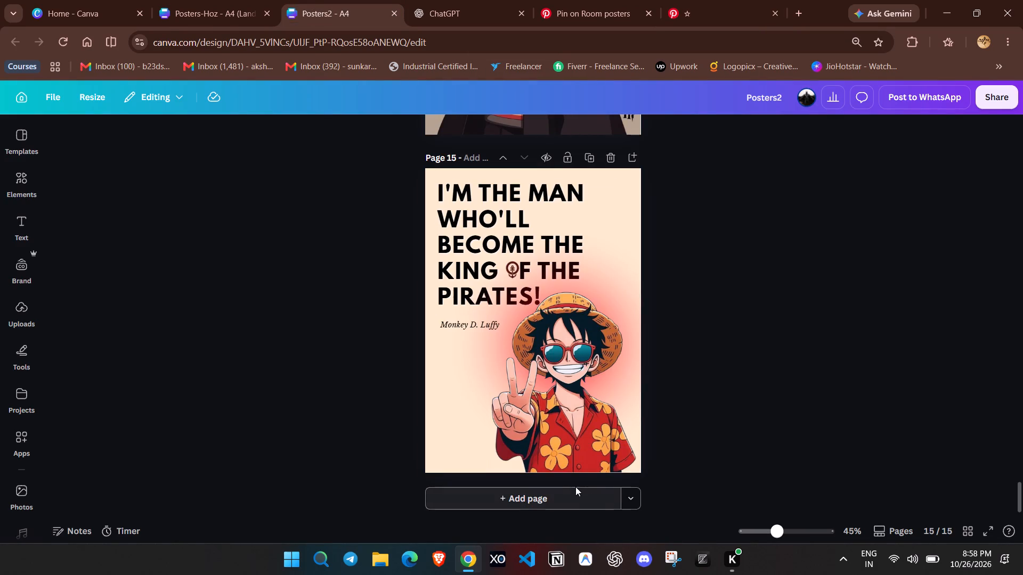
left_click(120, 0)
left_click(160, 0)
left_click(342, 0)
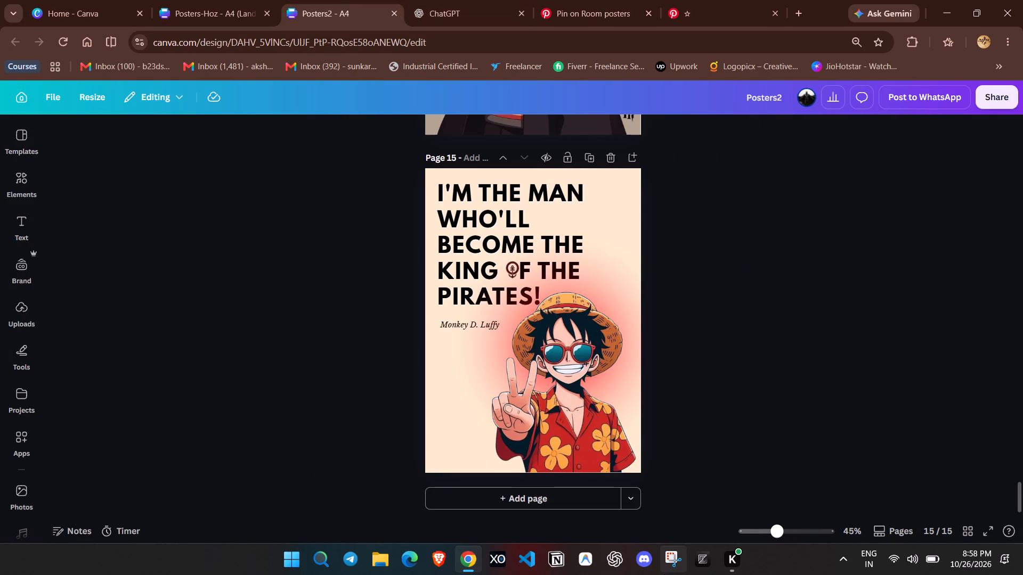
left_click(567, 498)
key("ctrl+v")
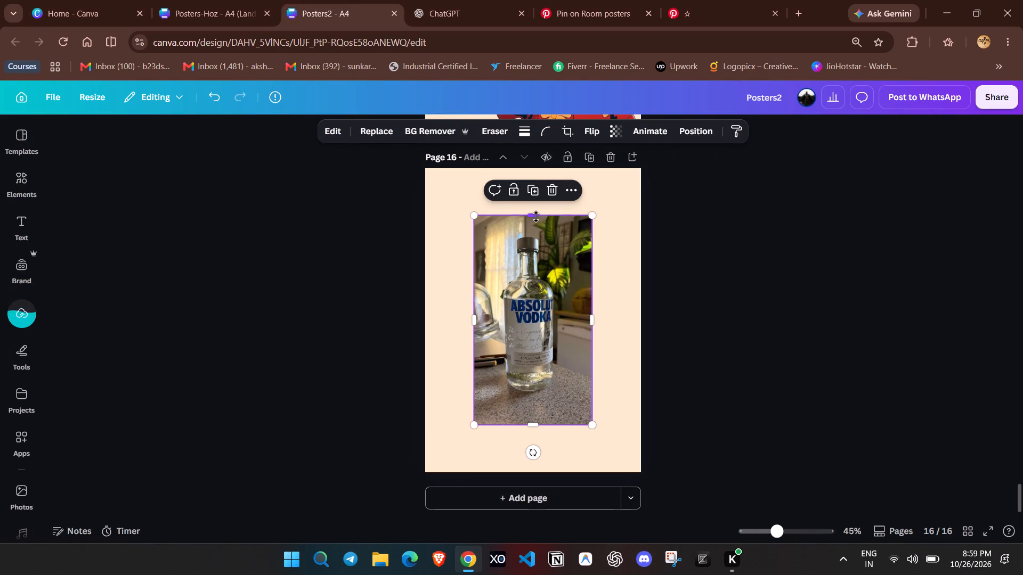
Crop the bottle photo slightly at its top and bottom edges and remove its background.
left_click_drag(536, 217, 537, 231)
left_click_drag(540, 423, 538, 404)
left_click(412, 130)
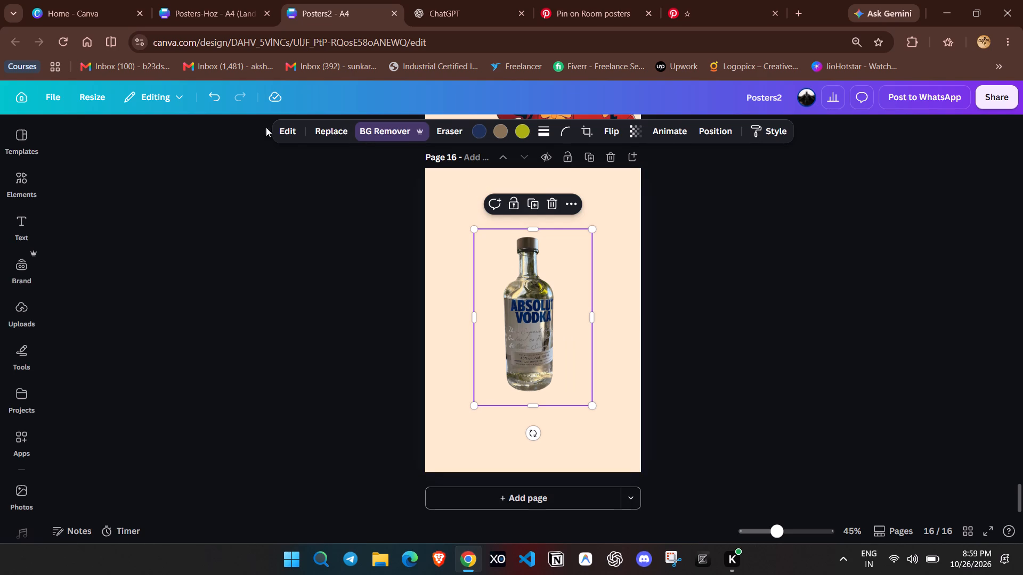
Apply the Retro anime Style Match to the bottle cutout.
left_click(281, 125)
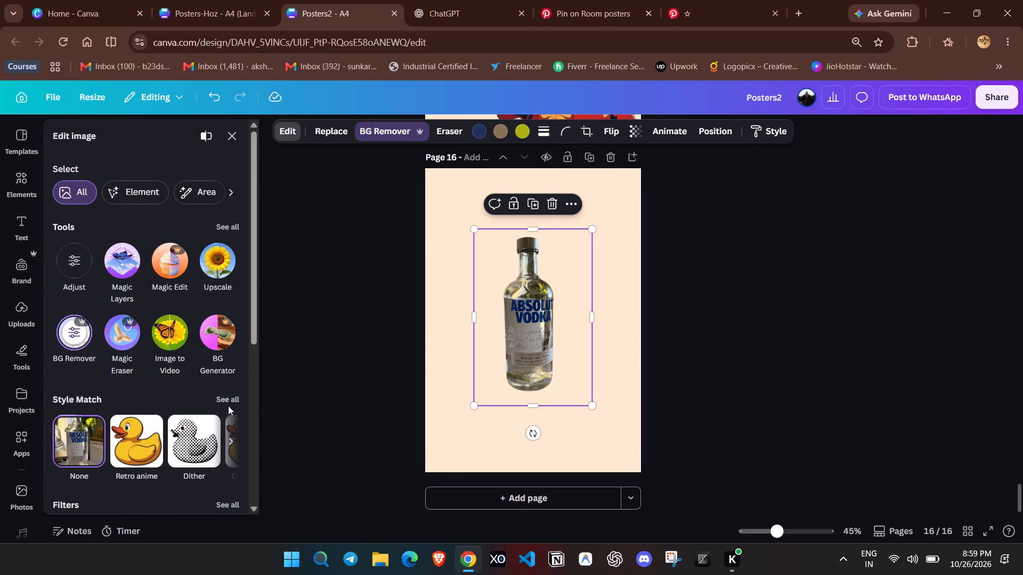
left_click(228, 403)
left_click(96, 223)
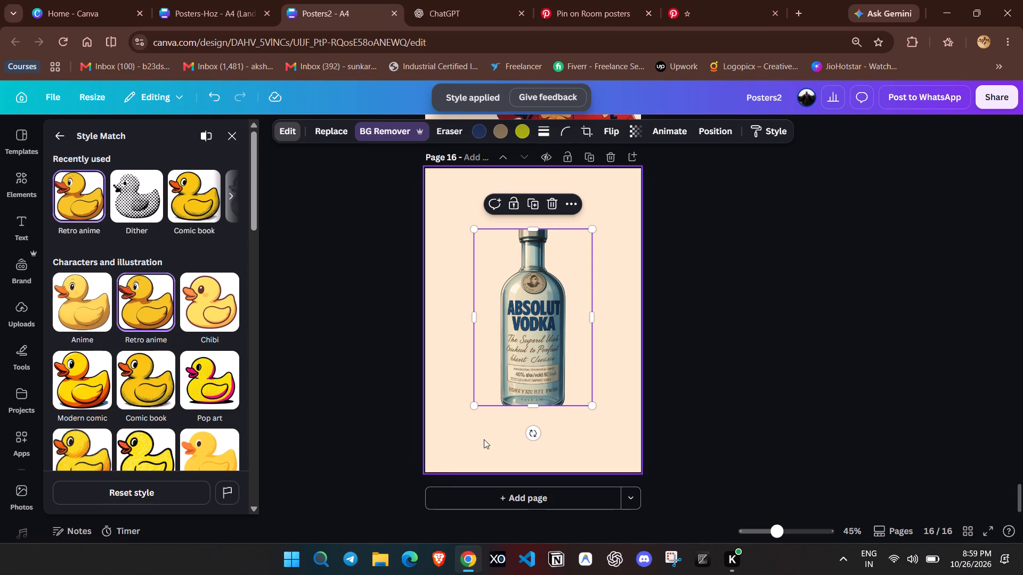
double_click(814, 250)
Delete the bottle image from page 16.
left_click(525, 311)
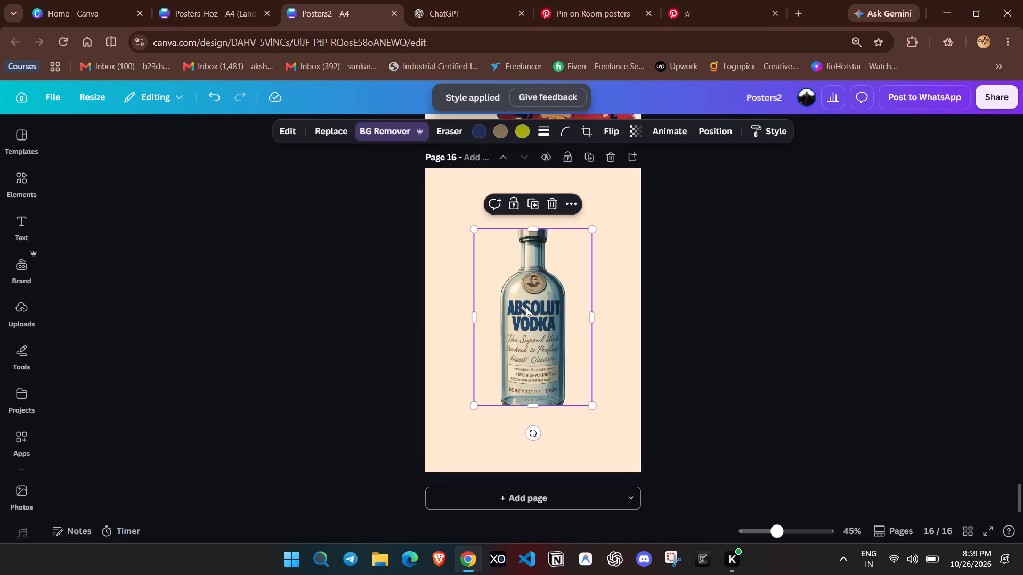
left_click(551, 199)
left_click(556, 0)
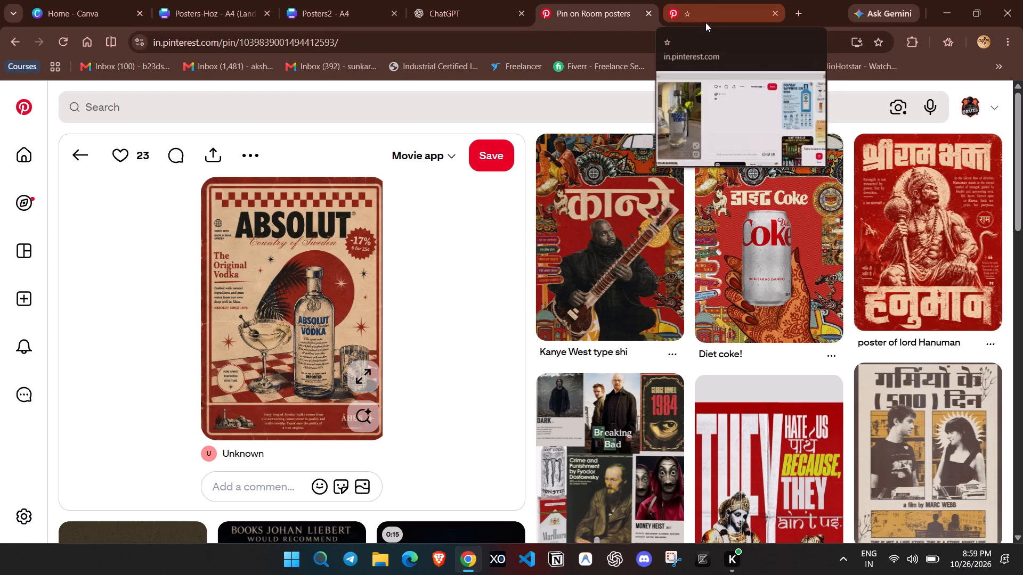
left_click(757, 0)
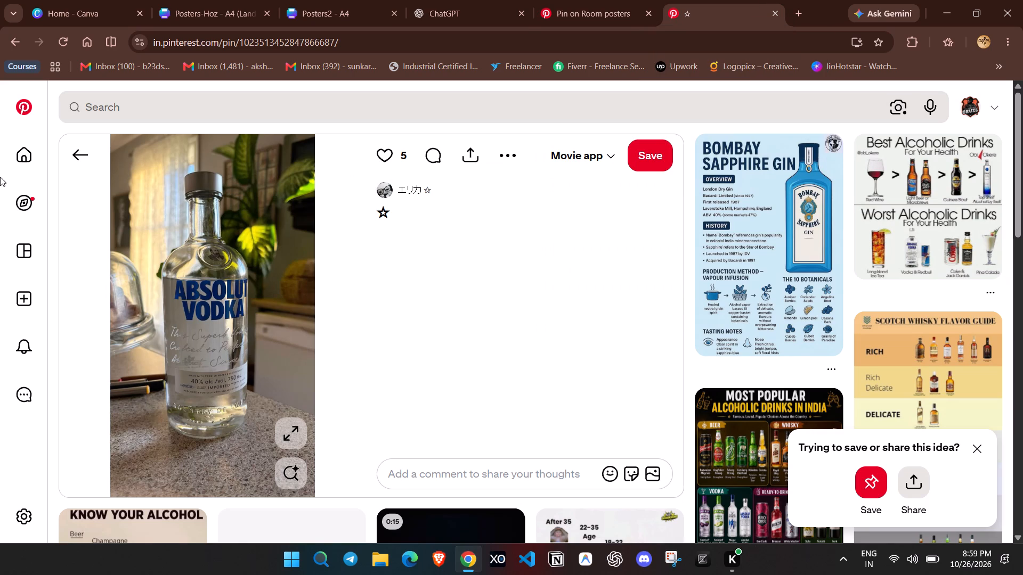
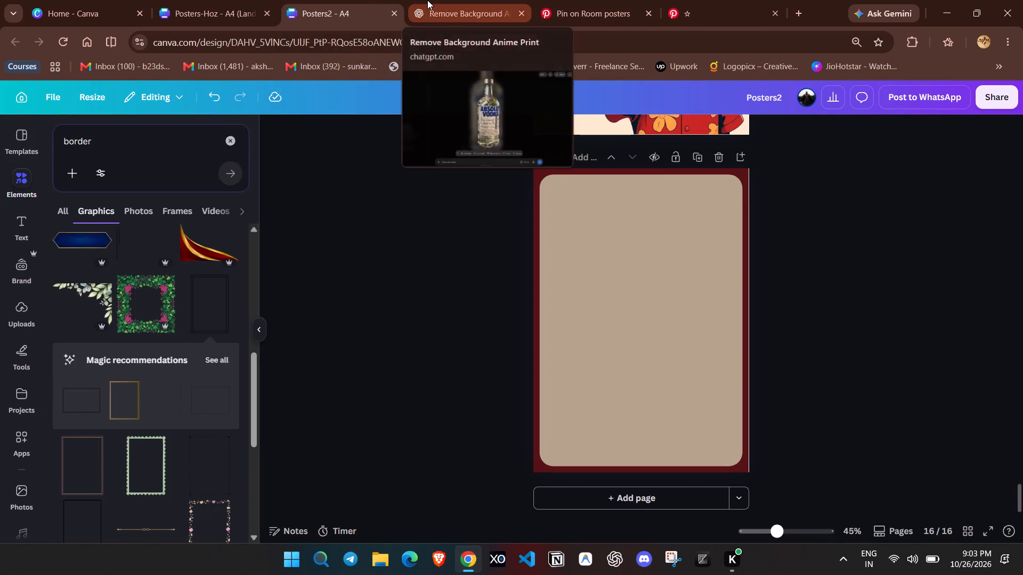
left_click(659, 350)
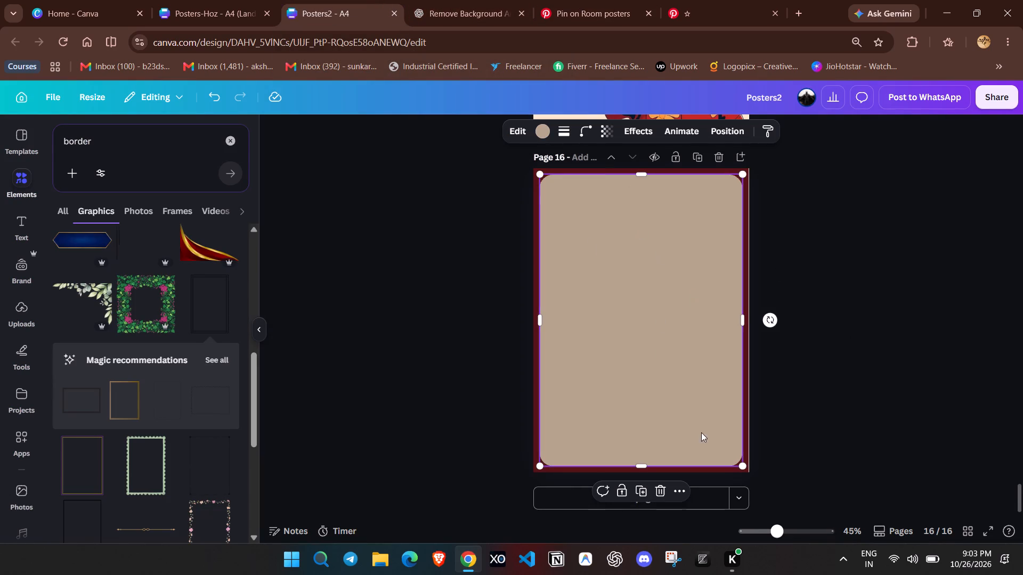
left_click(644, 496)
left_click_drag(616, 240, 626, 249)
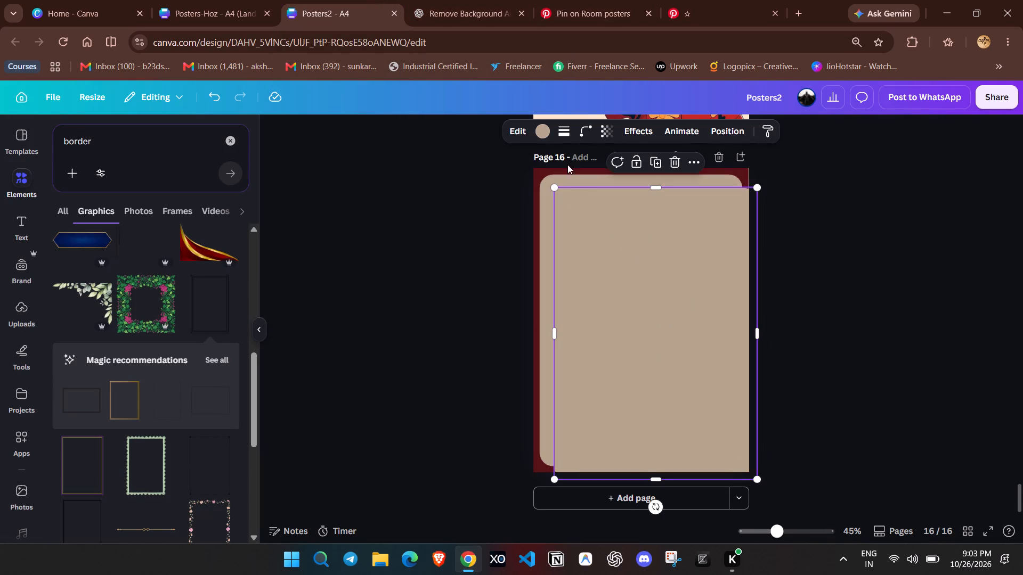
left_click(545, 136)
left_click(141, 212)
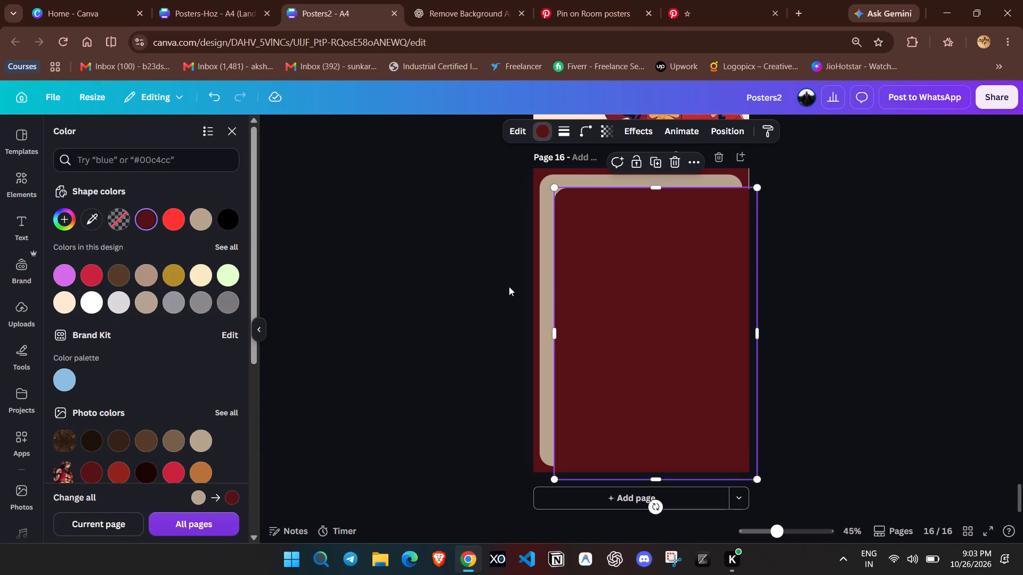
Resize the maroon copy slightly smaller than the beige rectangle and centre it so a thin beige outline remains.
left_click_drag(608, 276, 595, 262)
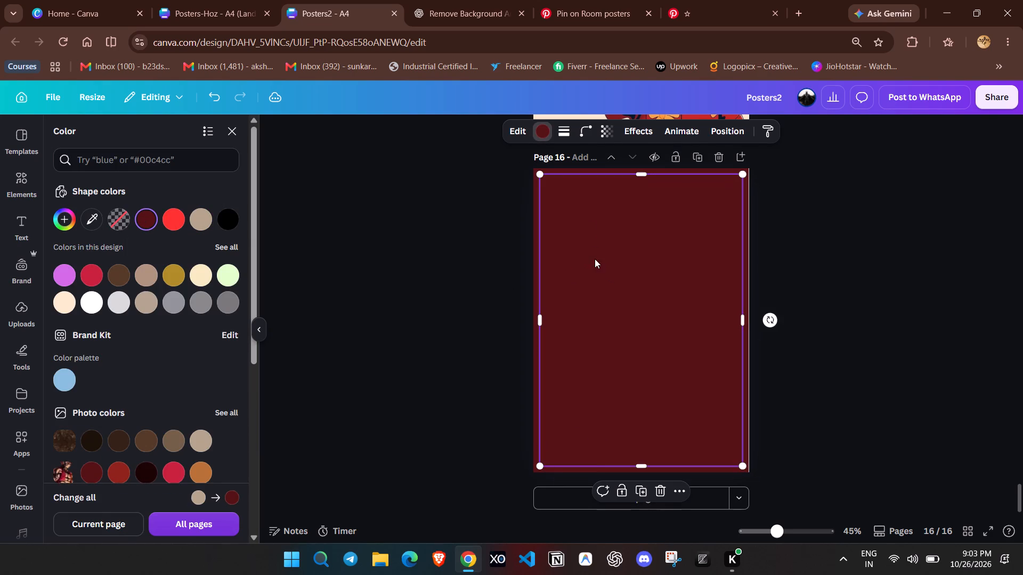
left_click_drag(538, 173, 543, 177)
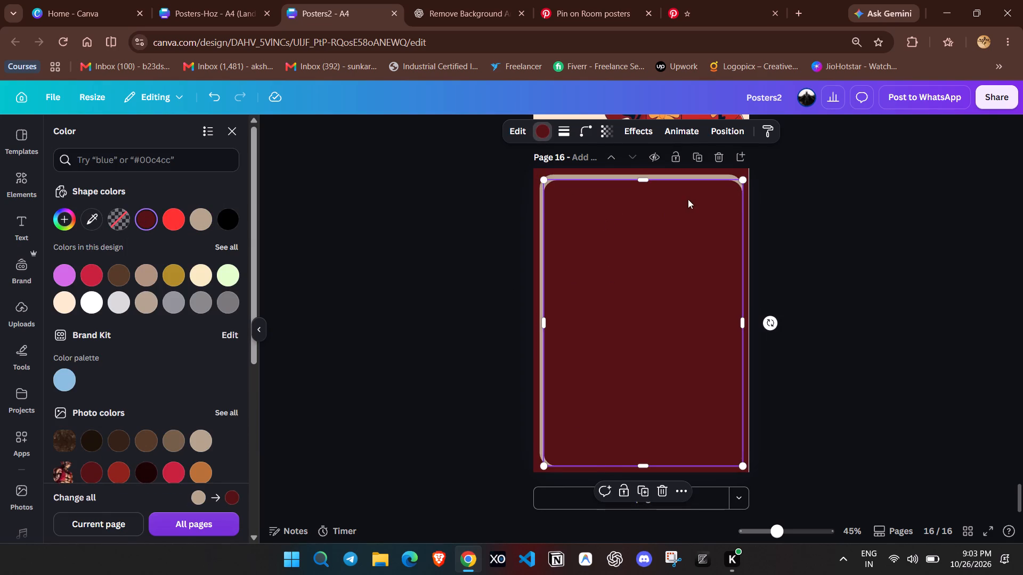
left_click(742, 463)
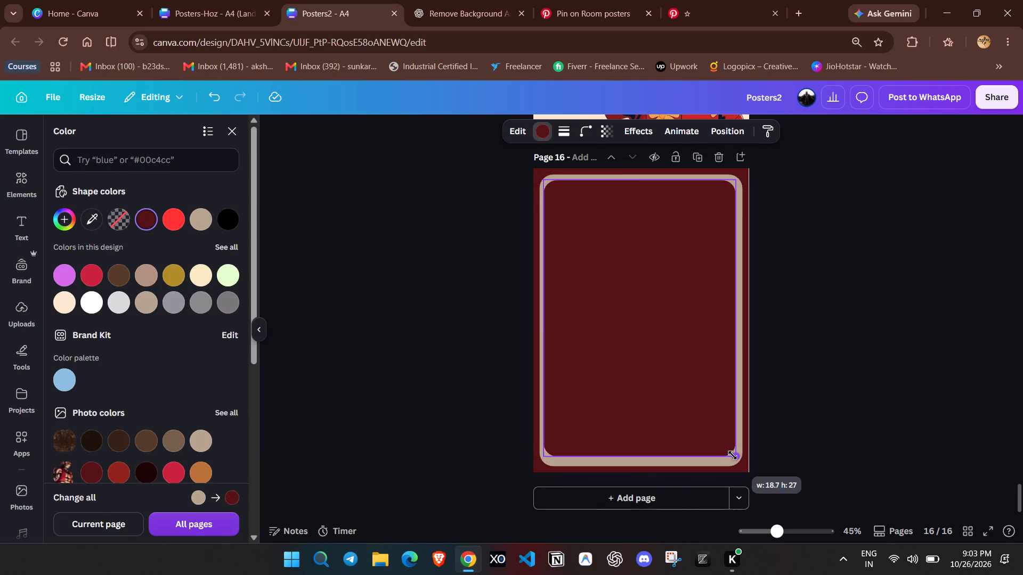
left_click(690, 371)
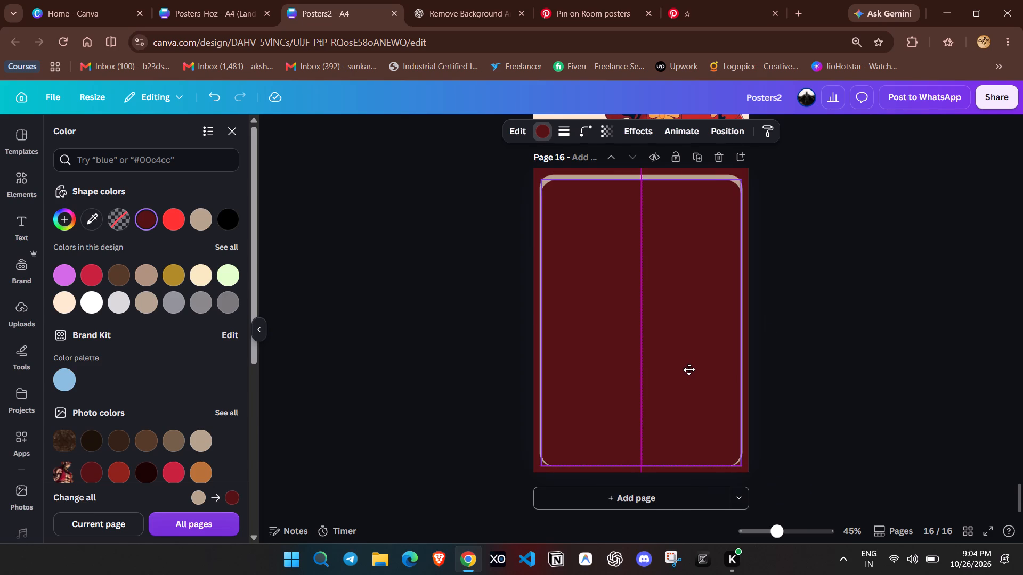
left_click(786, 325)
left_click(826, 319)
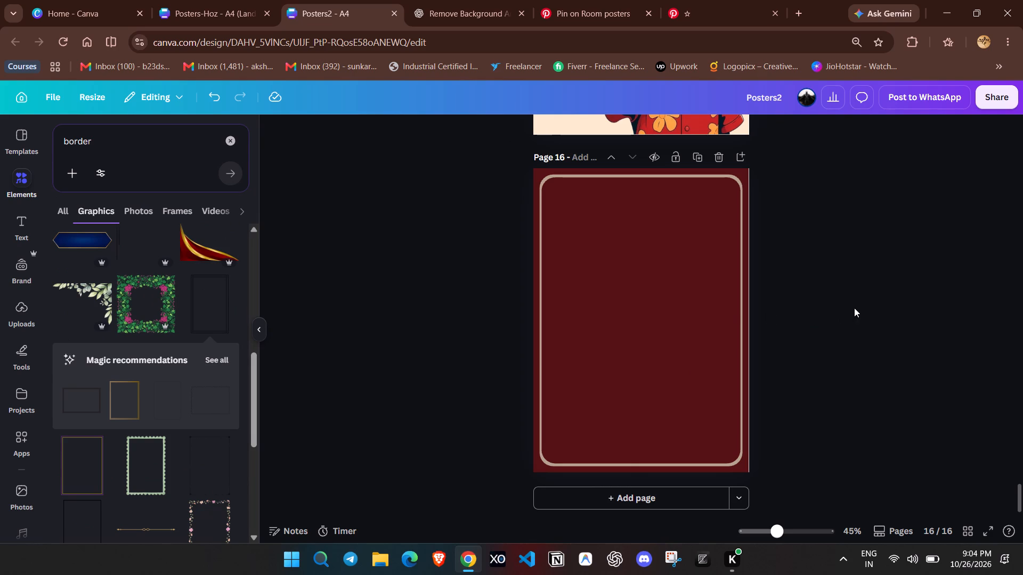
Set the inner maroon rectangle's corner rounding to 41 to even out the beige outline at the corners.
left_click(711, 325)
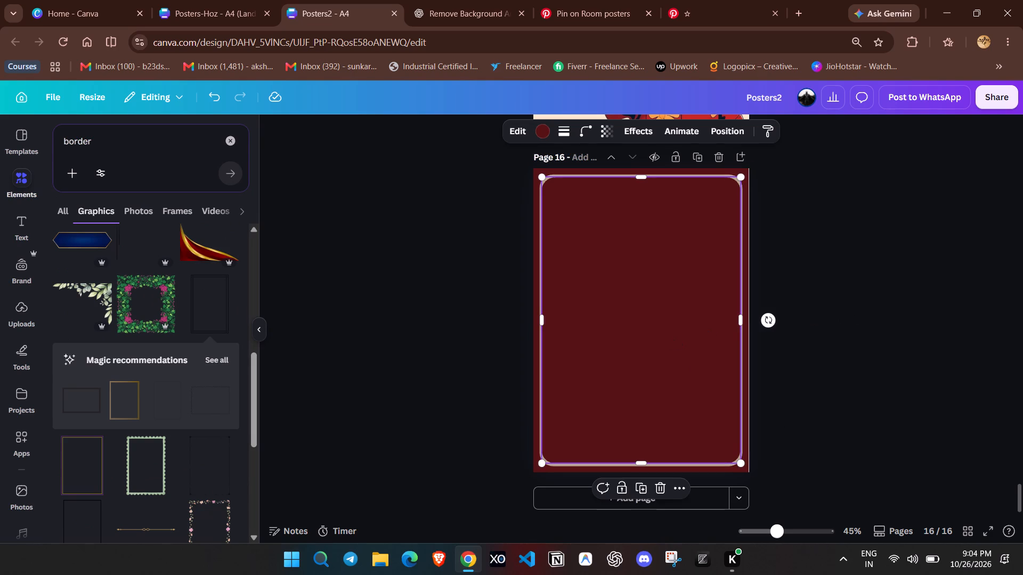
left_click_drag(781, 534, 801, 536)
scroll(621, 319, "up", 3)
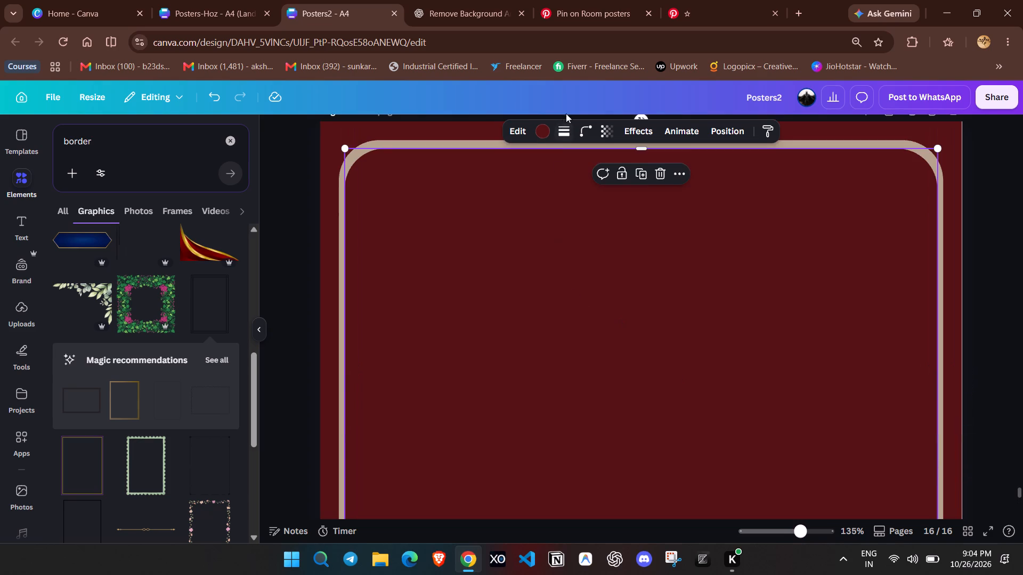
left_click(584, 132)
left_click_drag(569, 184, 560, 184)
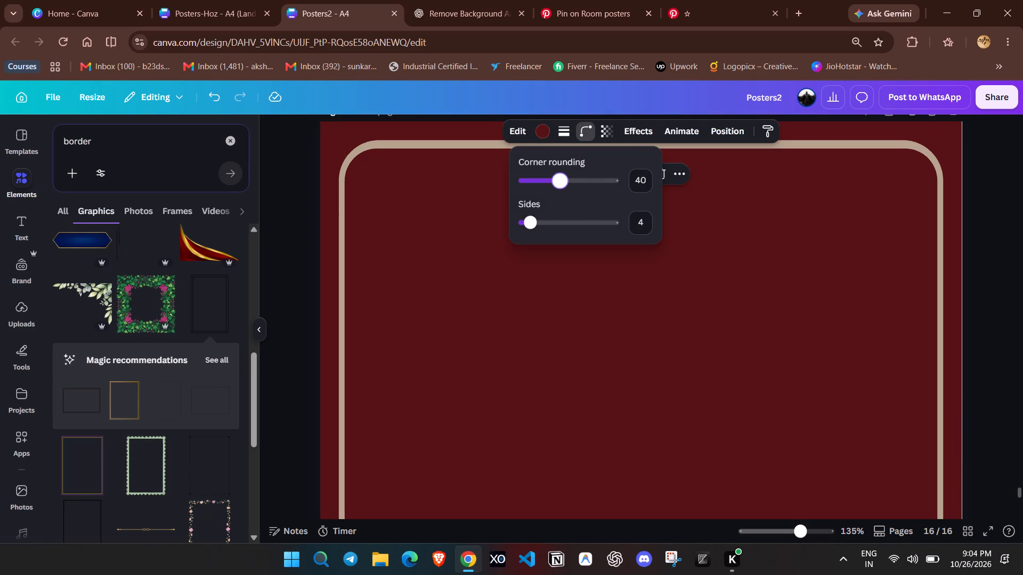
left_click_drag(560, 184, 561, 183)
left_click_drag(561, 183, 560, 183)
left_click(395, 210)
left_click(283, 194)
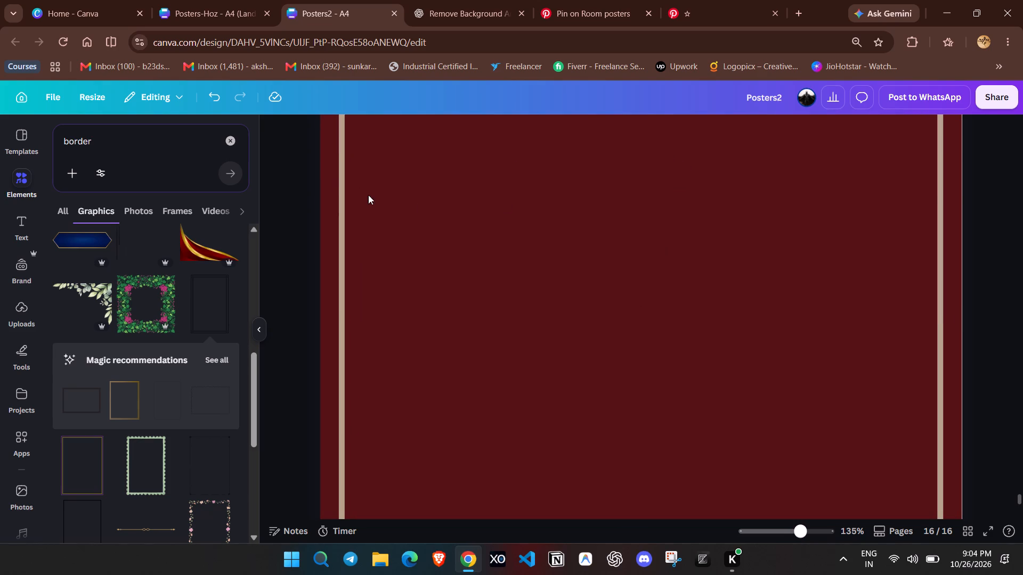
Inspect the outline's top corners and realign the maroon rectangle to the horizontal and vertical centre of page 16.
scroll(440, 217, "up", 4)
left_click(602, 223)
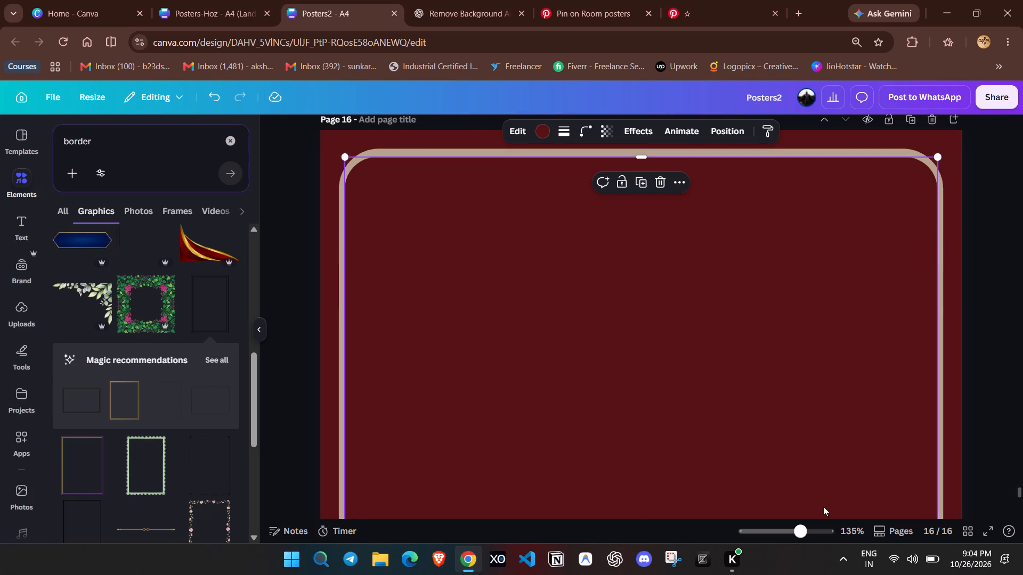
left_click_drag(807, 533, 777, 535)
scroll(783, 452, "down", 1)
left_click(808, 421)
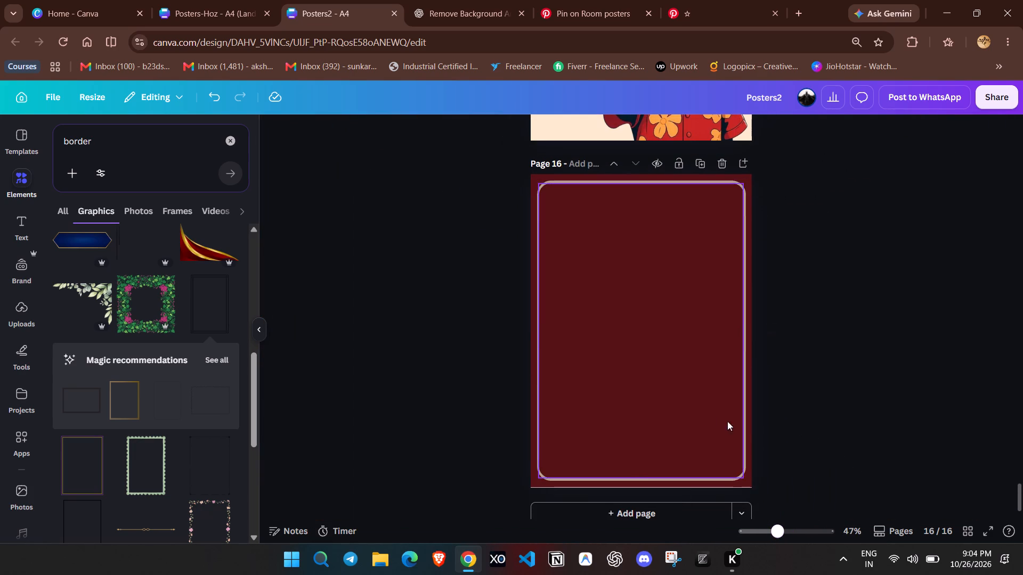
left_click(653, 381)
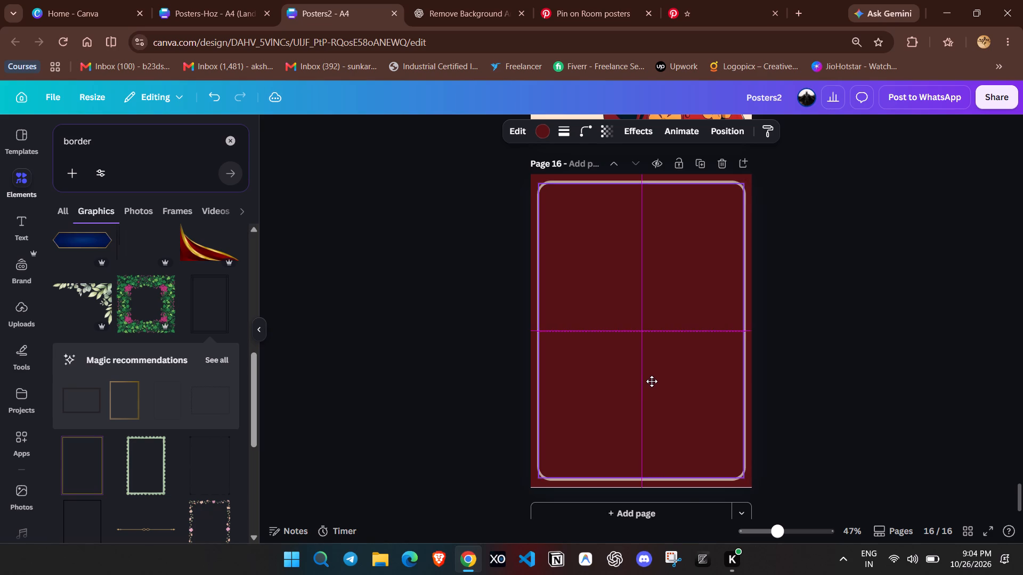
left_click(885, 313)
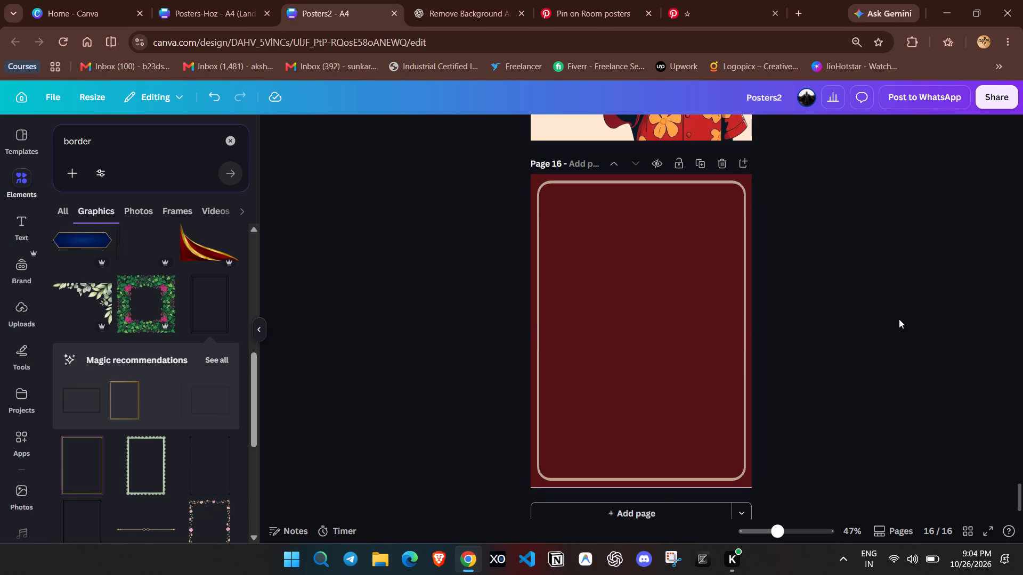
Duplicate the maroon rounded rectangle on page 16 and recolour the copy with the border's beige.
left_click(688, 225)
left_click(642, 503)
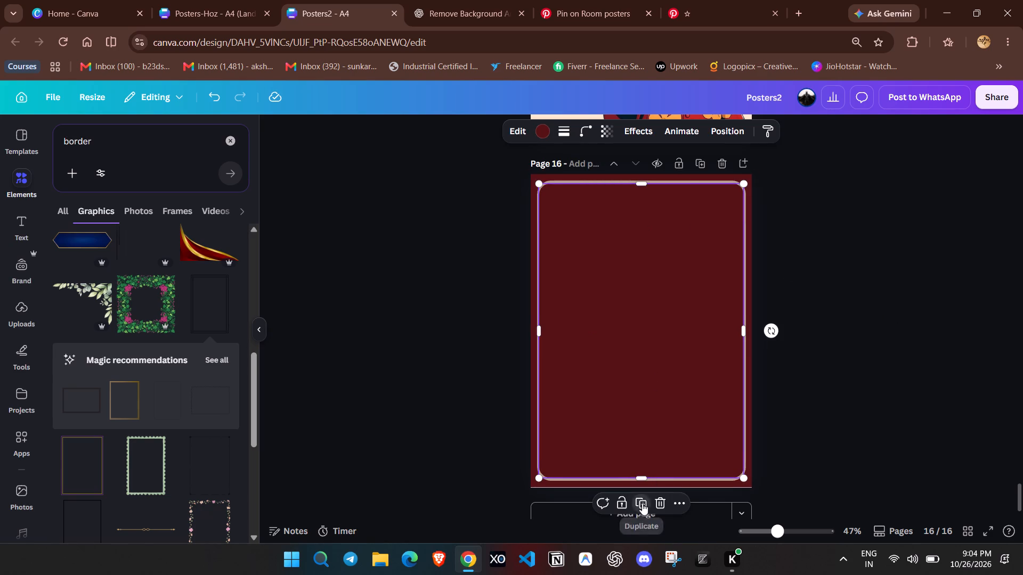
left_click(537, 133)
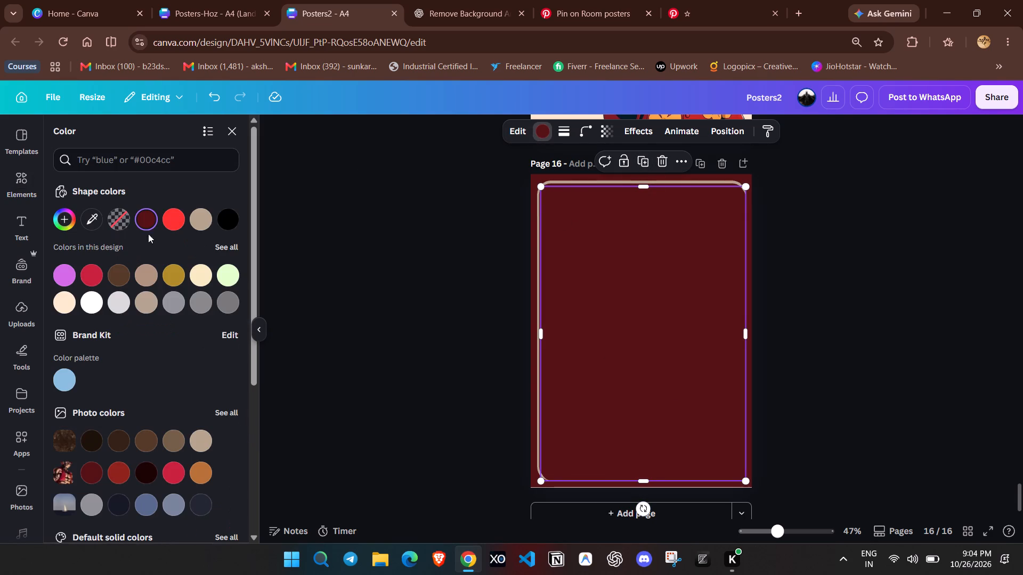
left_click(202, 213)
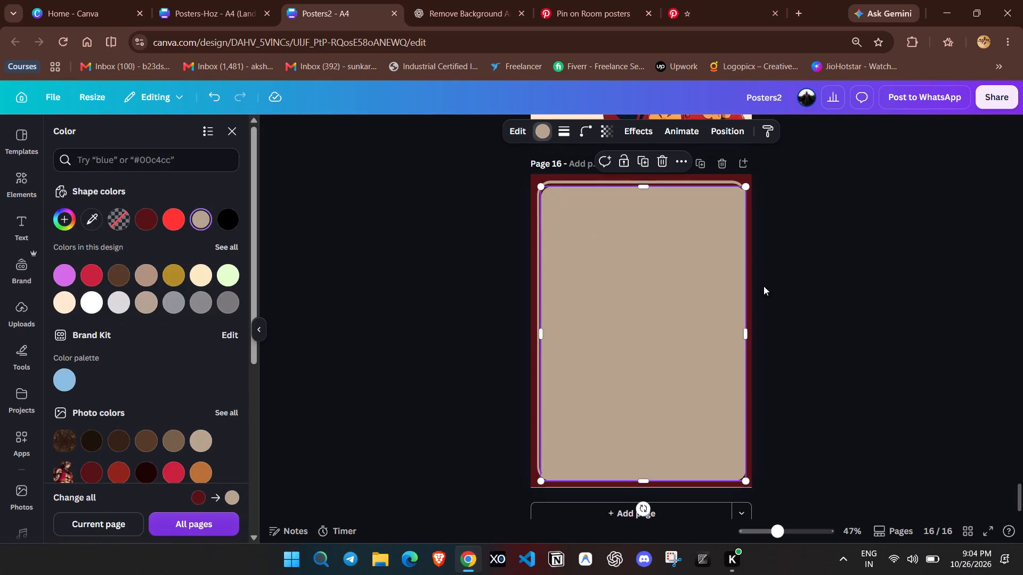
Shrink the new beige rectangle slightly and centre it on page 16, leaving a thin maroon gap inside the beige outline.
left_click(808, 285)
left_click(717, 273)
left_click(875, 270)
left_click(709, 268)
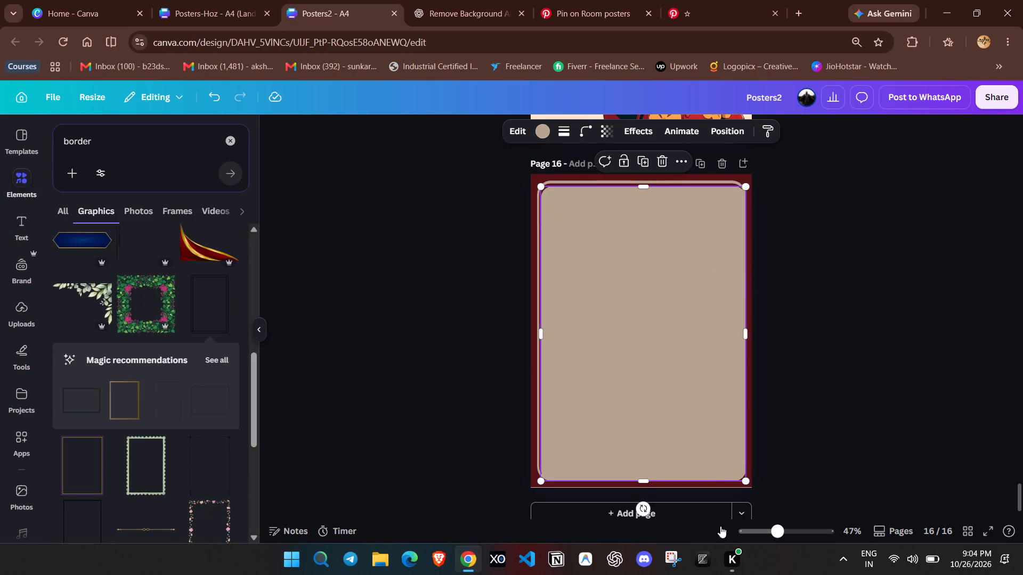
left_click_drag(749, 482, 740, 477)
left_click(698, 350)
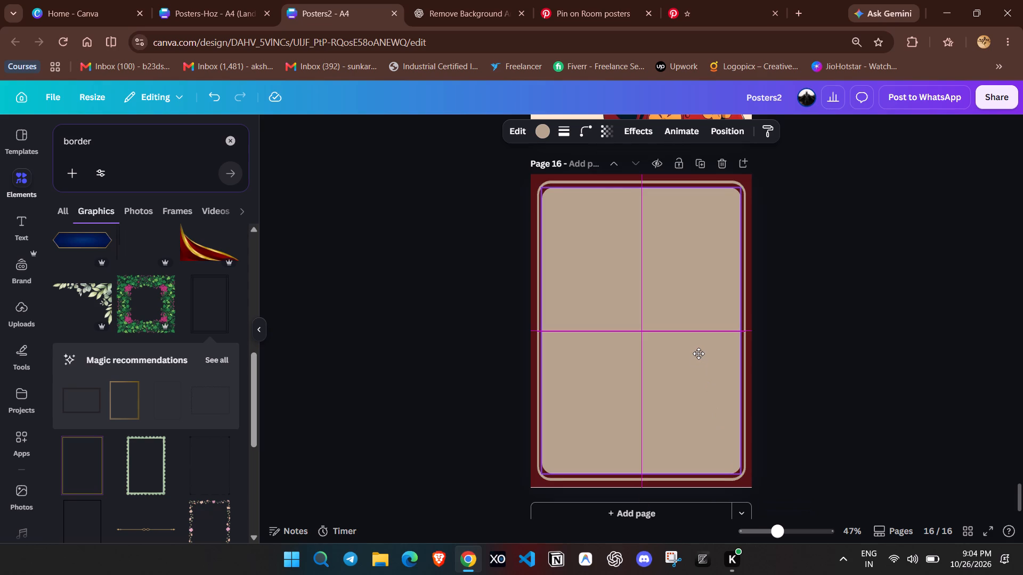
Reduce the inner beige rectangle's corner rounding to about 30 so its corners follow the outline.
left_click(845, 300)
left_click_drag(785, 537, 791, 537)
scroll(660, 438, "up", 3)
left_click(616, 416)
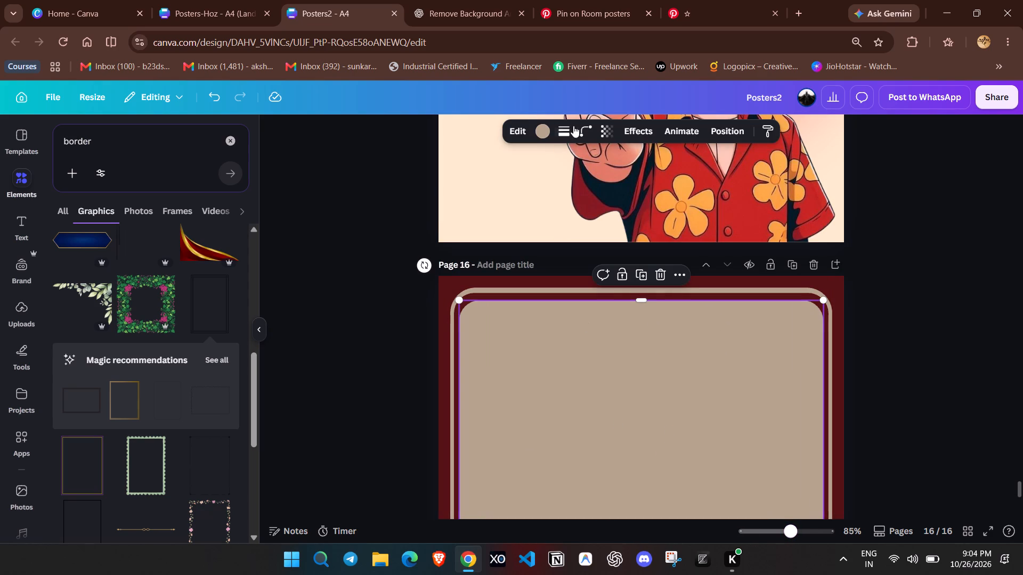
left_click(583, 134)
left_click_drag(563, 183, 554, 180)
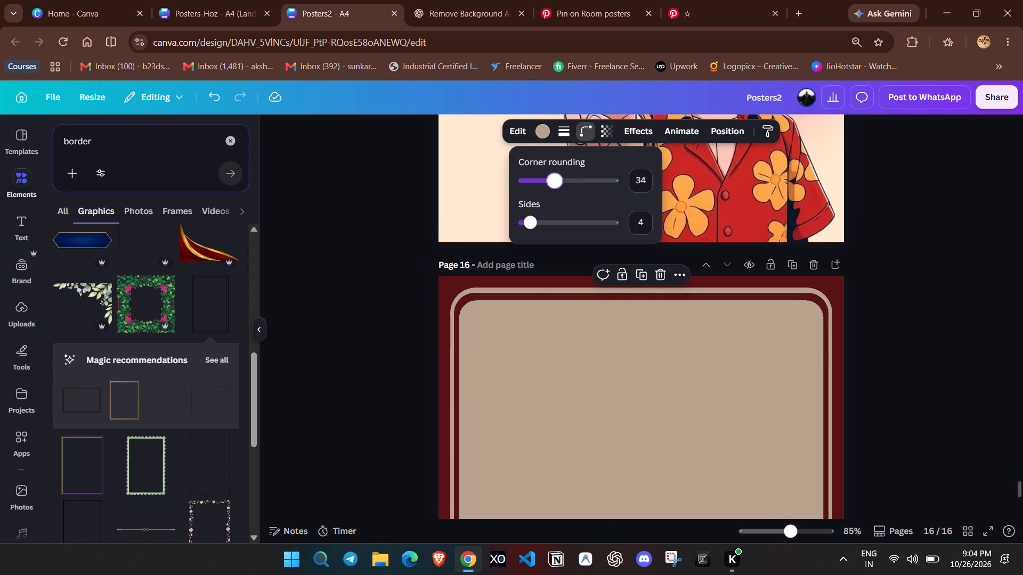
left_click_drag(554, 180, 551, 180)
left_click(879, 312)
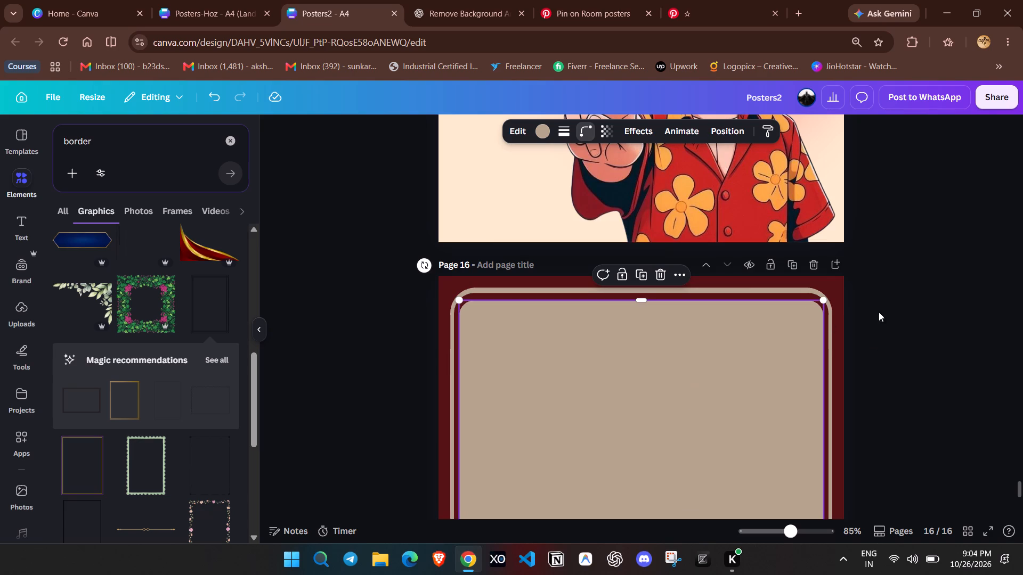
Check the inner beige rectangle's alignment inside the border and snap it to the centre of page 16.
left_click(662, 363)
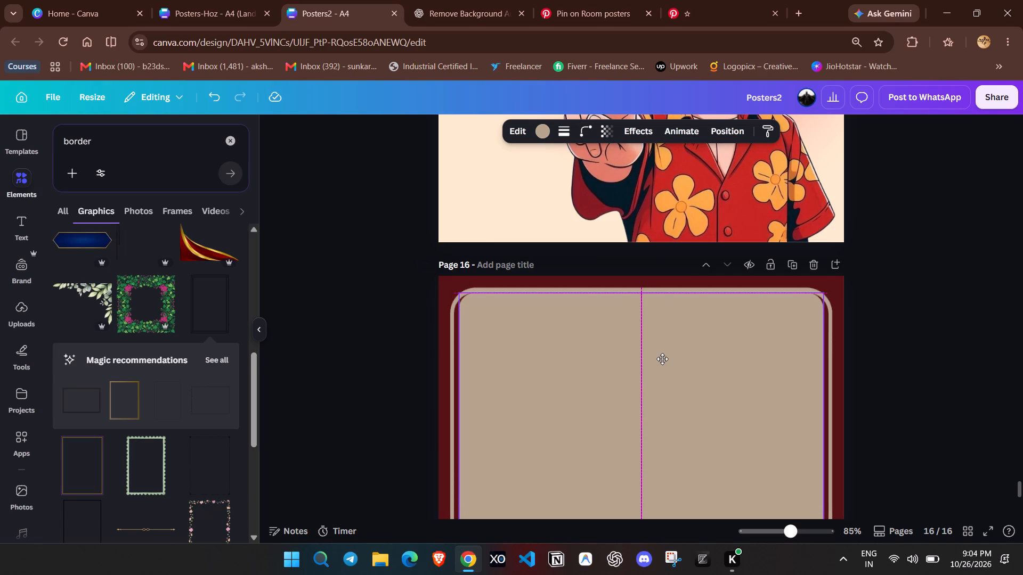
left_click(984, 287)
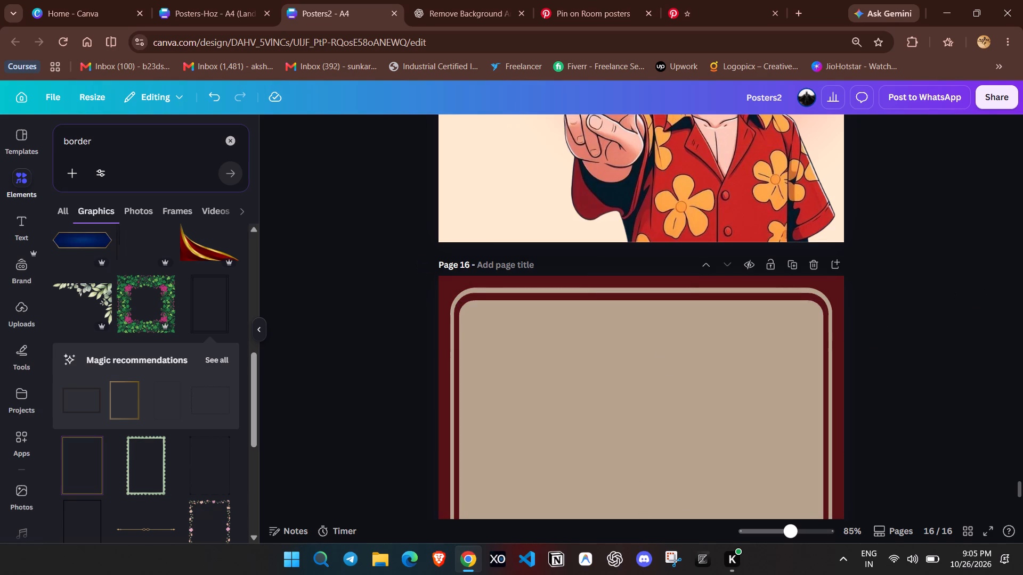
left_click_drag(792, 533, 781, 530)
scroll(847, 394, "down", 3)
scroll(842, 368, "up", 1)
scroll(842, 368, "down", 1)
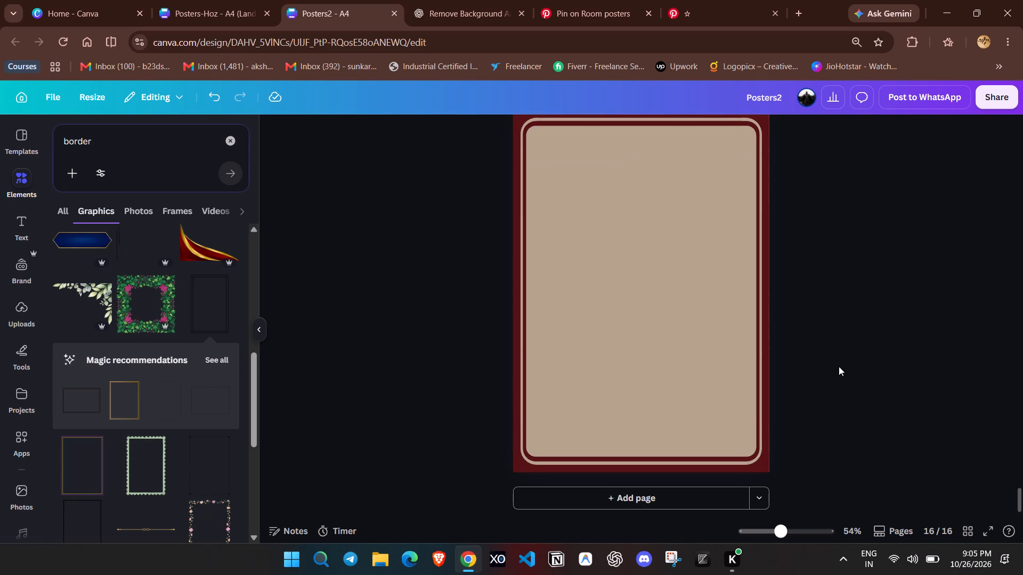
left_click_drag(1017, 500, 1012, 501)
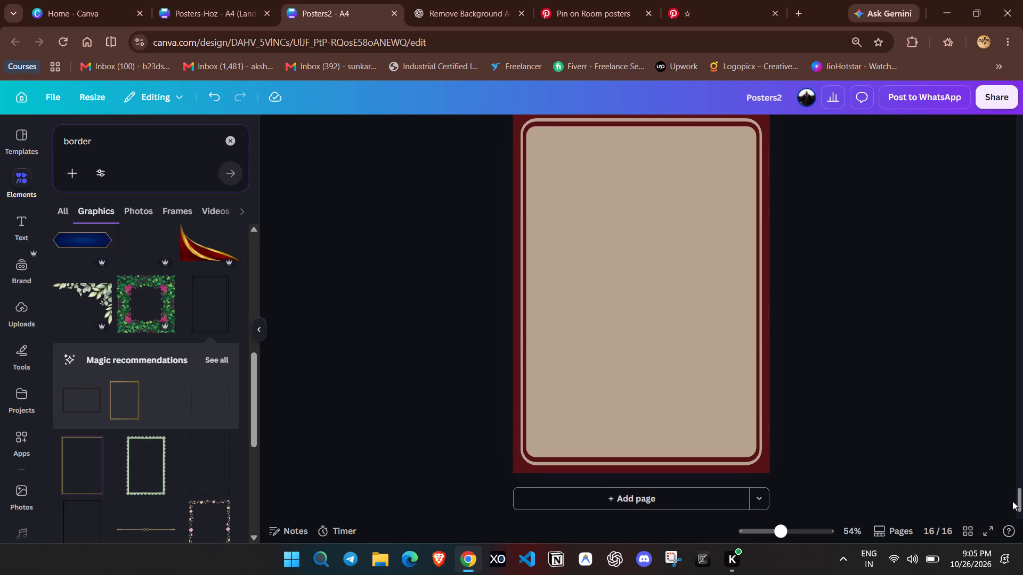
left_click_drag(1012, 501, 1011, 499)
left_click(687, 273)
left_click(677, 261)
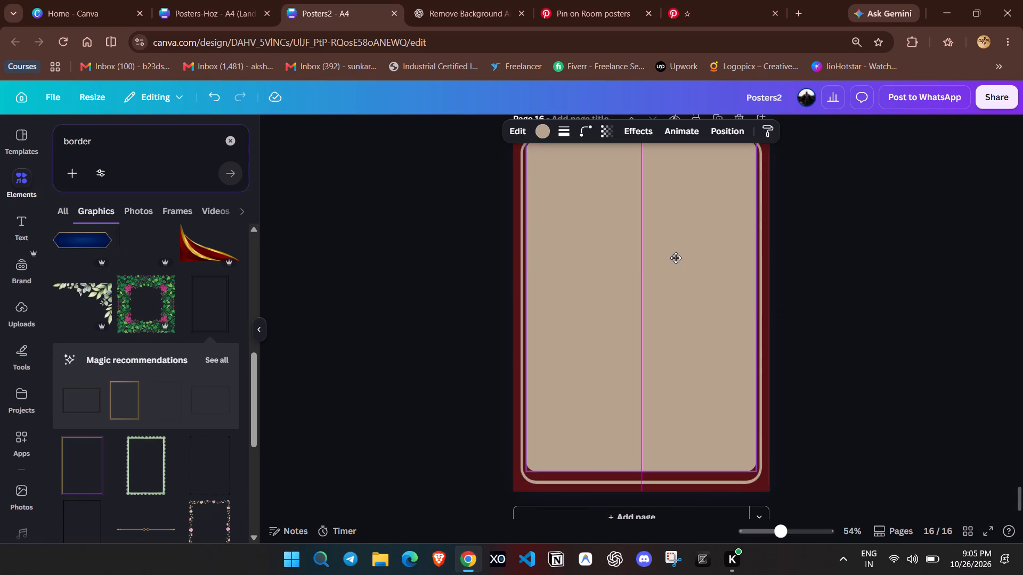
left_click(829, 269)
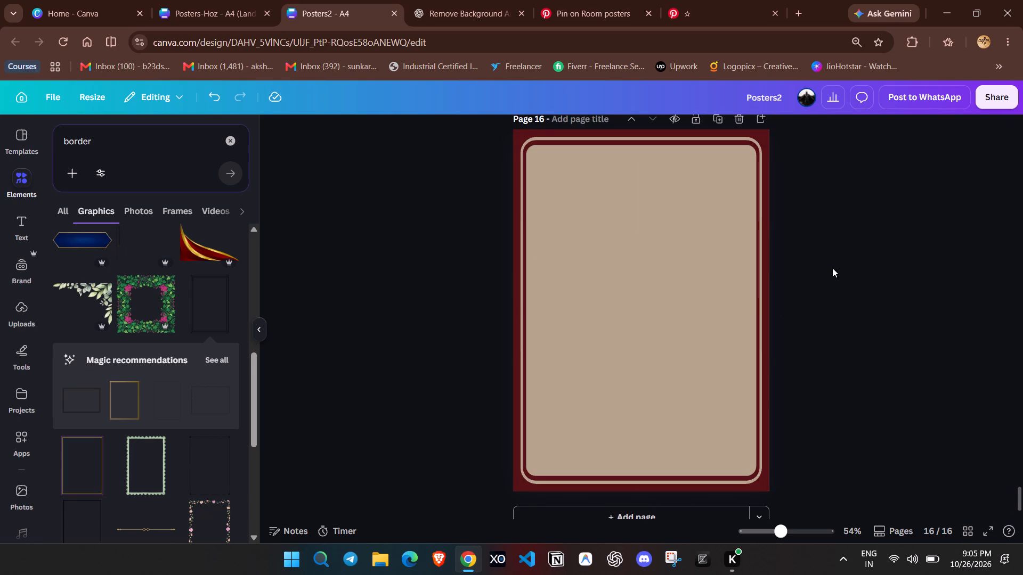
Fine-tune the inner beige rectangle's size from its lower-left corner and check the maroon gap around it.
left_click(550, 395)
left_click(524, 475)
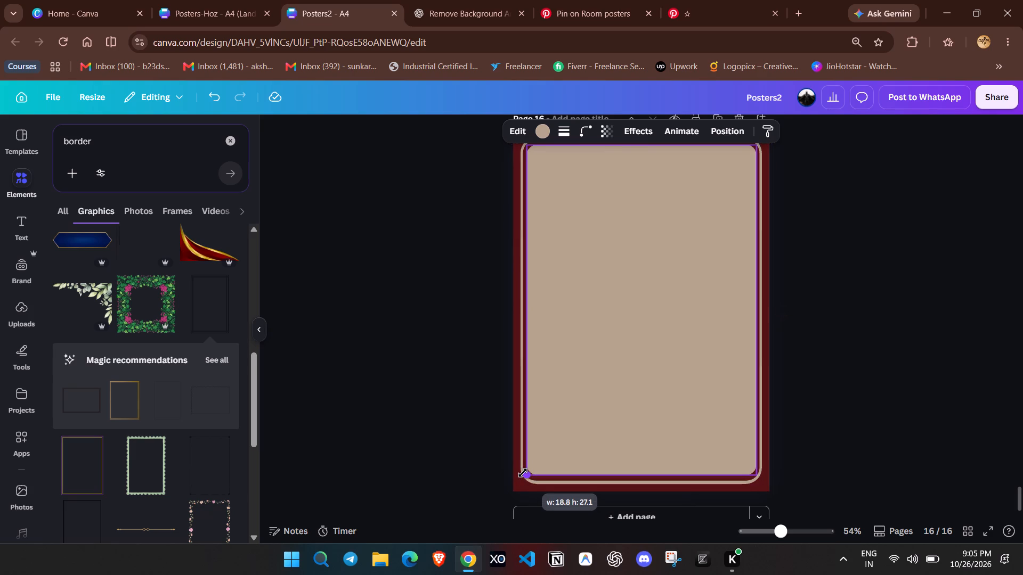
left_click(977, 383)
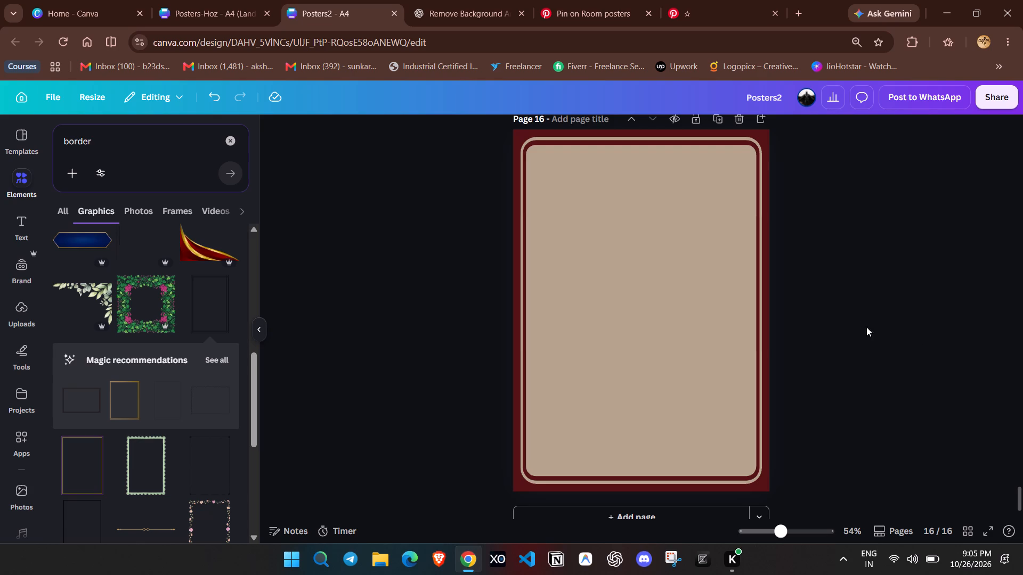
left_click(652, 237)
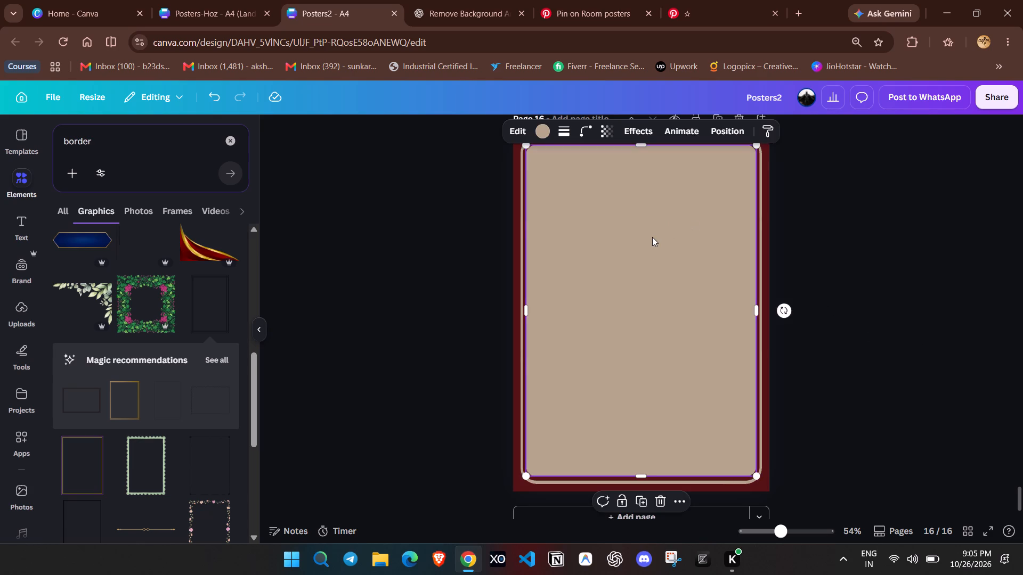
left_click(892, 240)
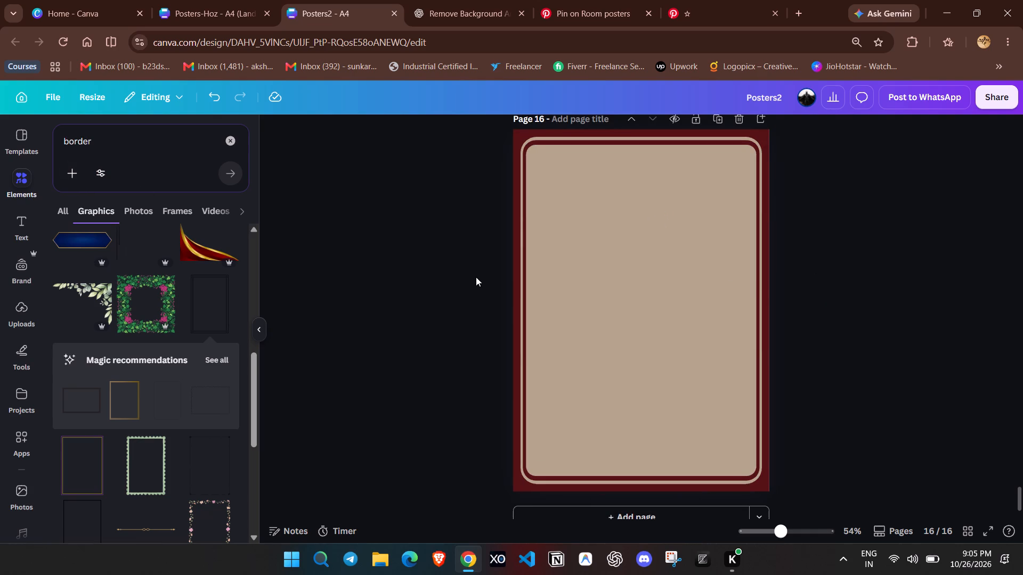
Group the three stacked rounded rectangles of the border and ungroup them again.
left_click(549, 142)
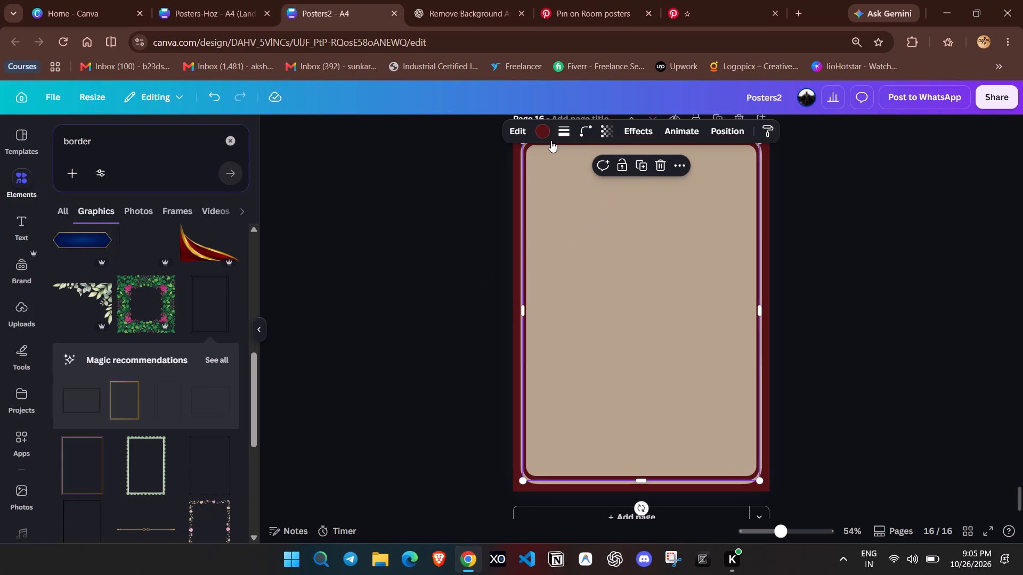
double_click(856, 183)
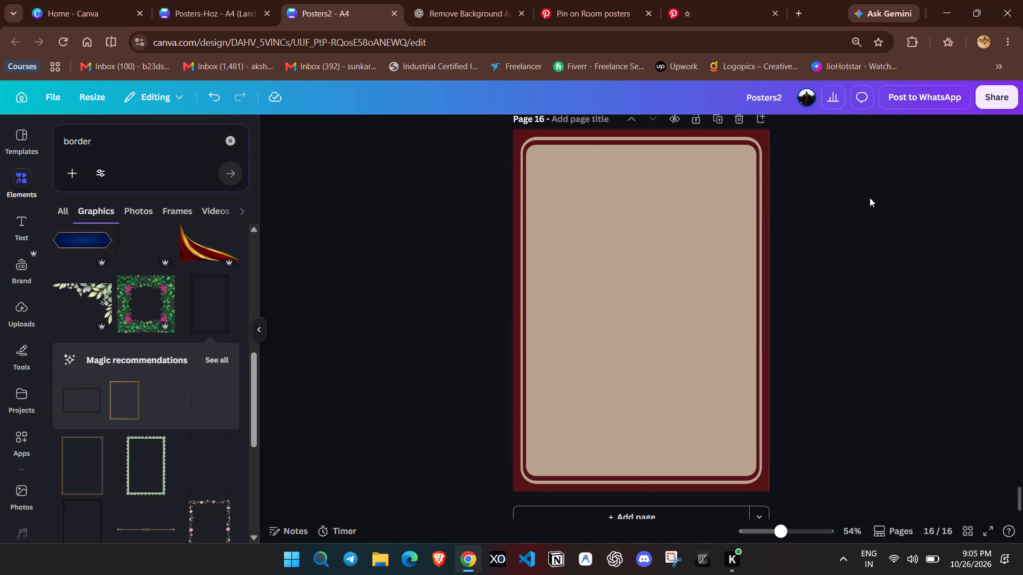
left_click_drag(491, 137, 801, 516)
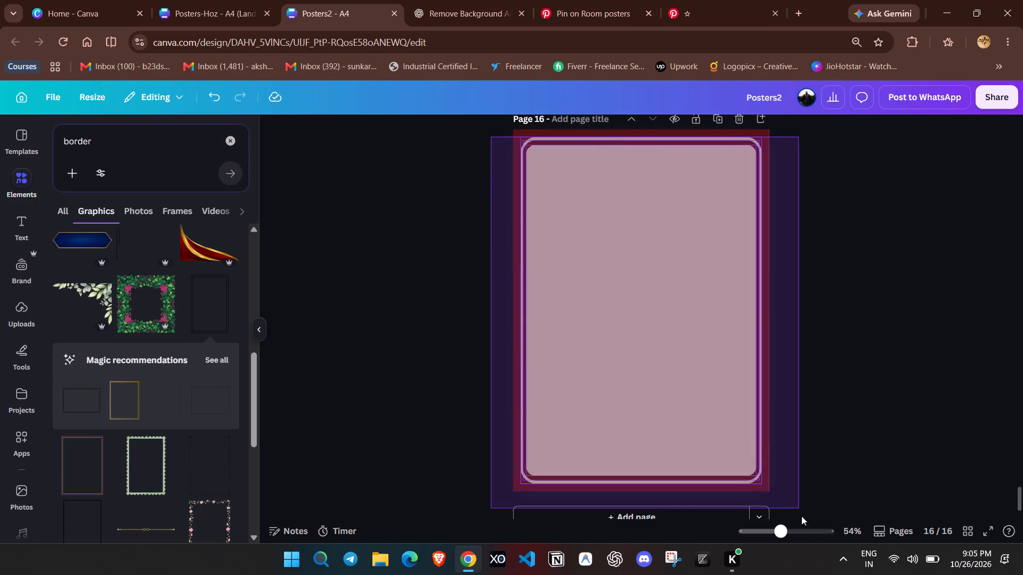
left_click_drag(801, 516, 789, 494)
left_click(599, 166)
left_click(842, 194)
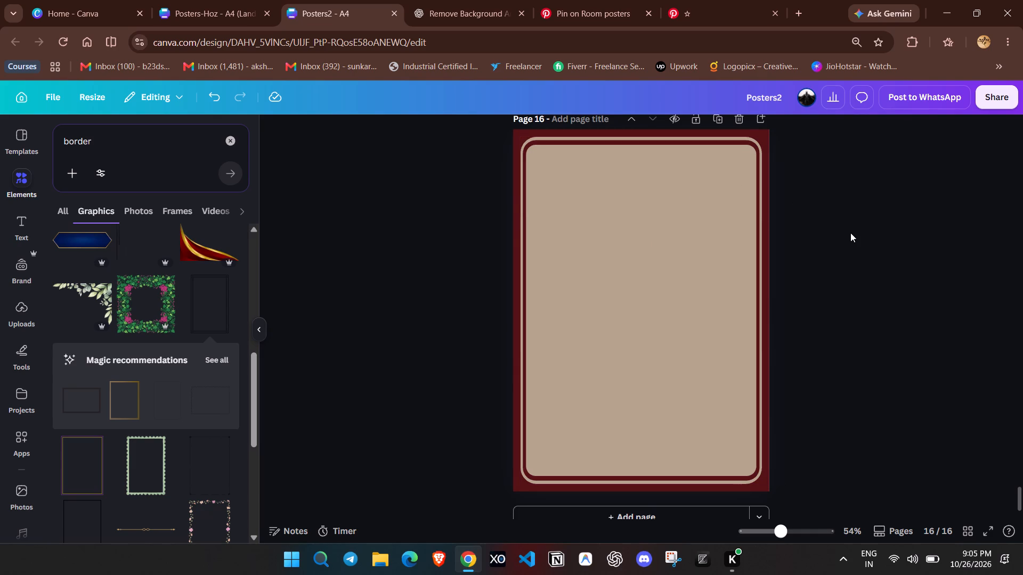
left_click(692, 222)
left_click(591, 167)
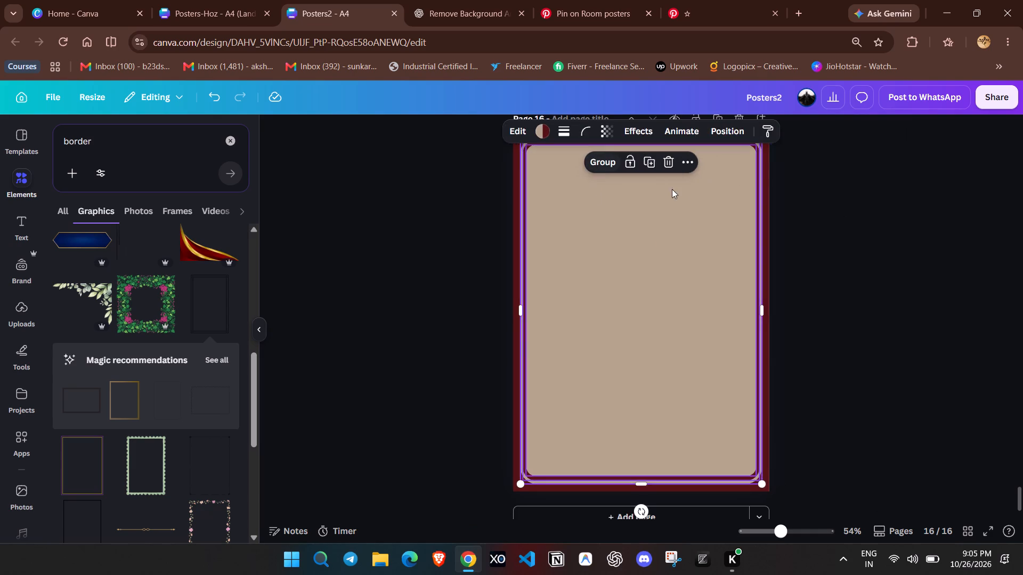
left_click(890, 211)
Check the inner beige rectangle's top corners up close and set its corner rounding to 30.
scroll(890, 211, "up", 2)
left_click_drag(784, 532, 787, 532)
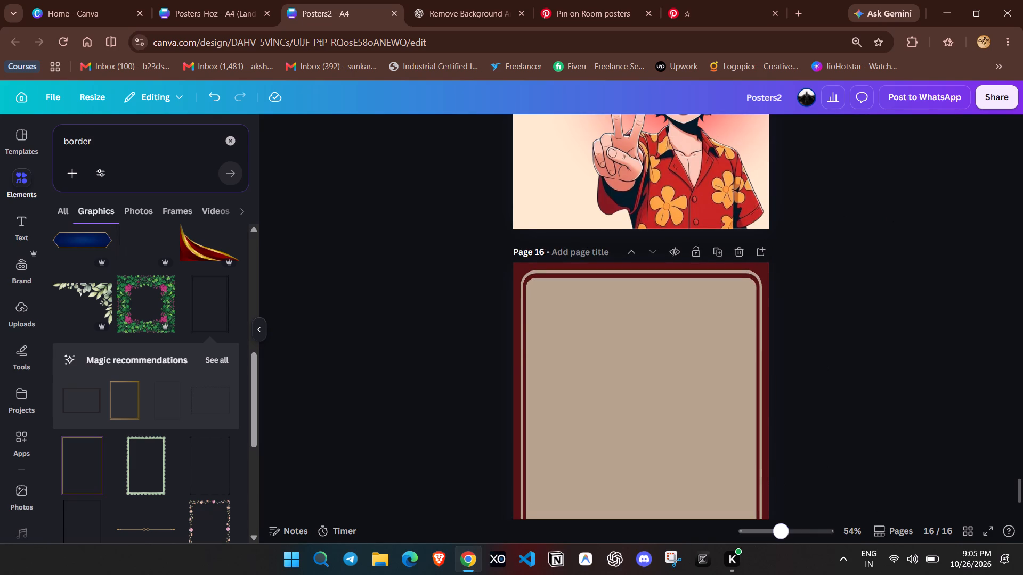
left_click_drag(787, 532, 800, 534)
left_click(581, 326)
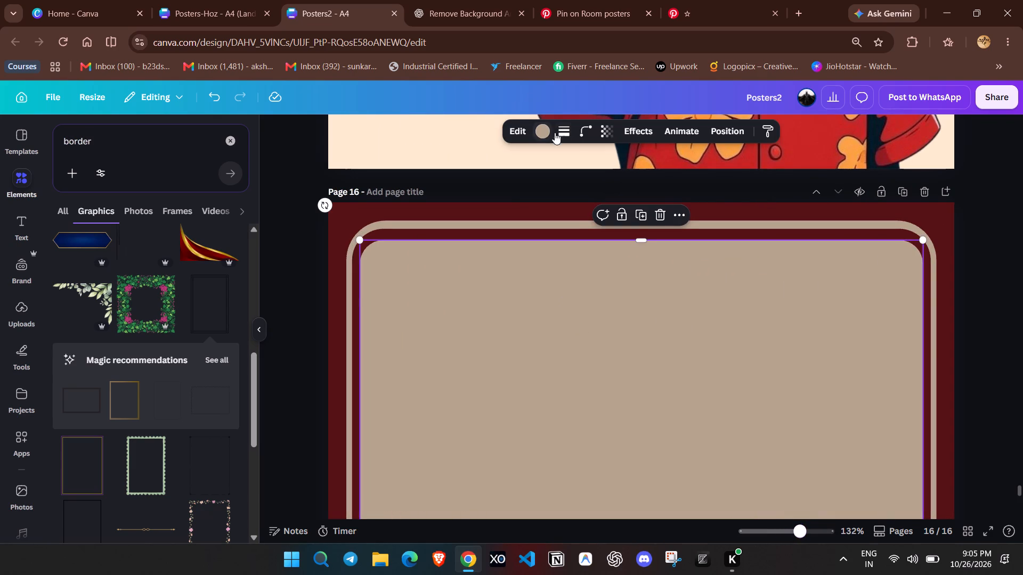
left_click(581, 128)
left_click(549, 185)
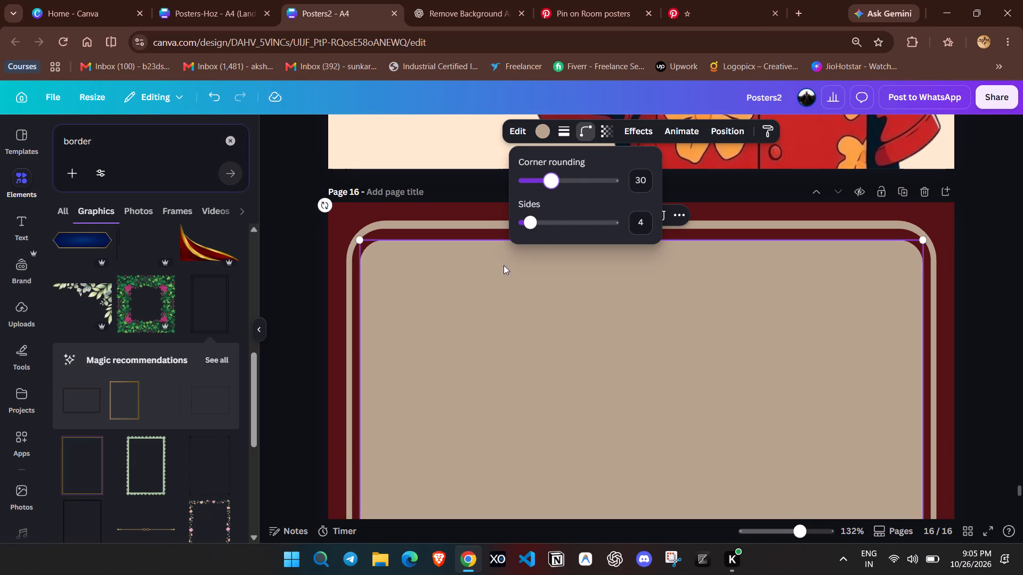
left_click(303, 260)
left_click(311, 264)
Stretch the inner beige rectangle's top and bottom edges slightly outward to a height of about 27.4, evening out the maroon gap.
left_click(596, 257)
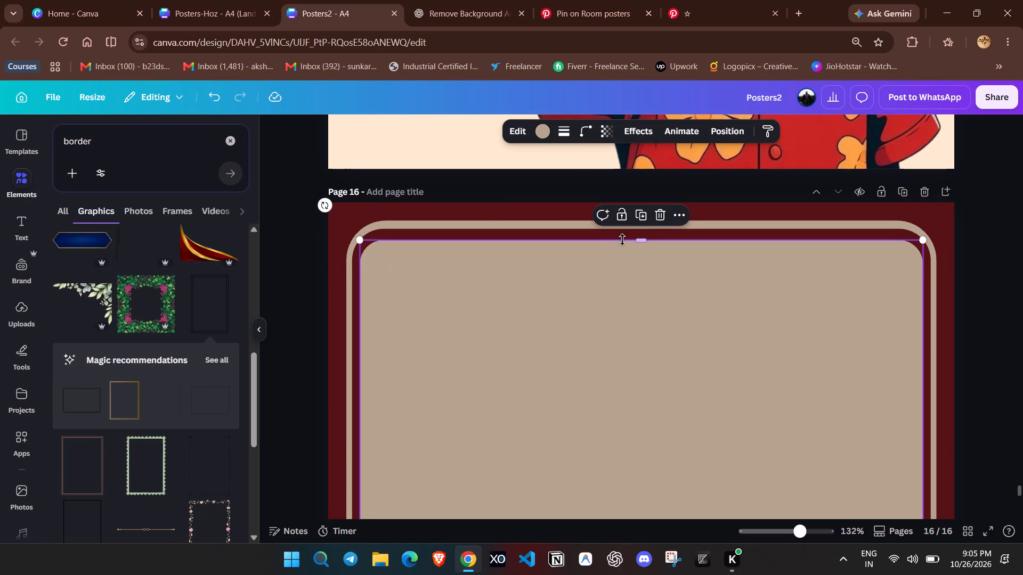
left_click(637, 239)
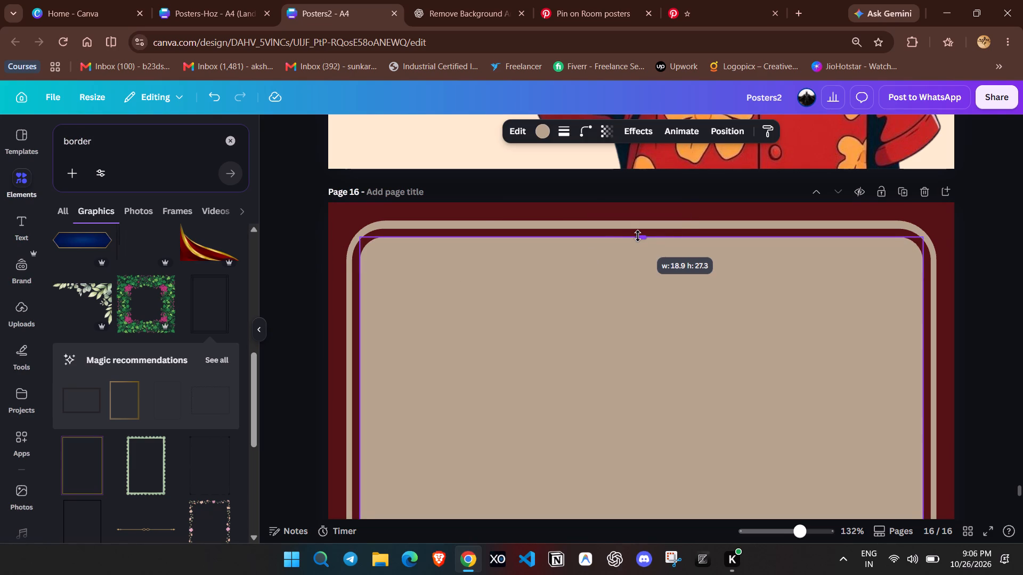
scroll(691, 244, "down", 11)
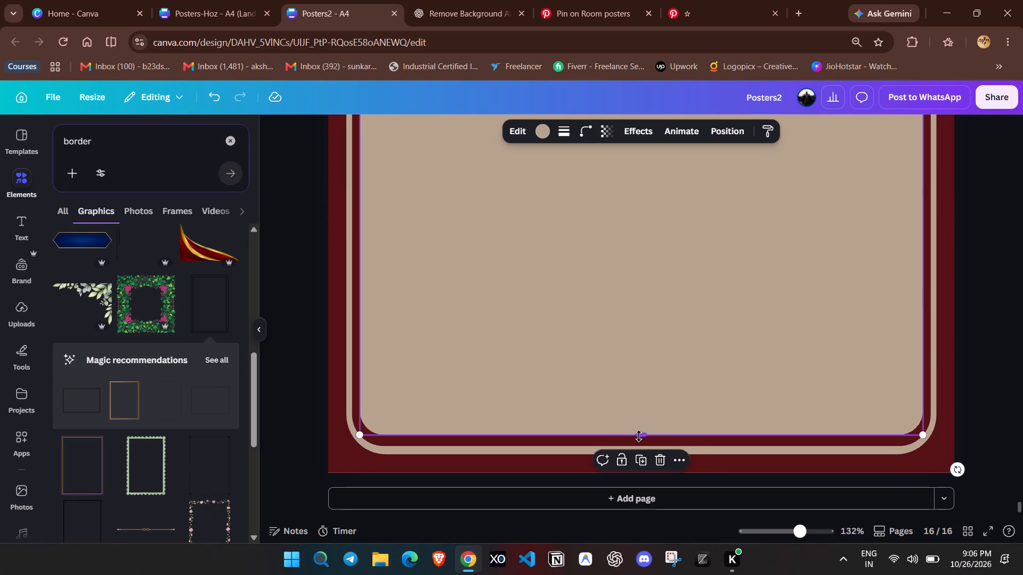
left_click(640, 436)
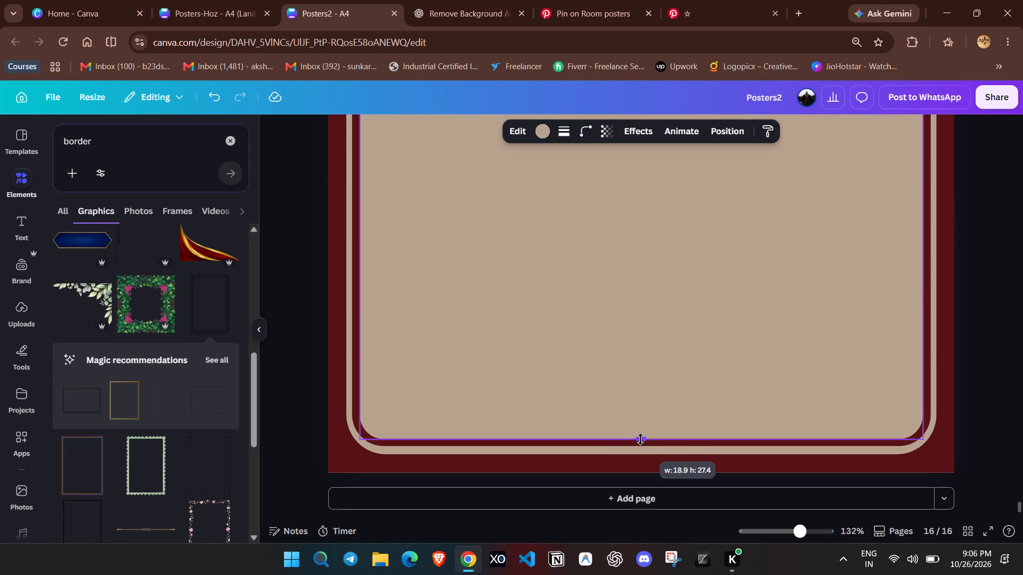
left_click(996, 414)
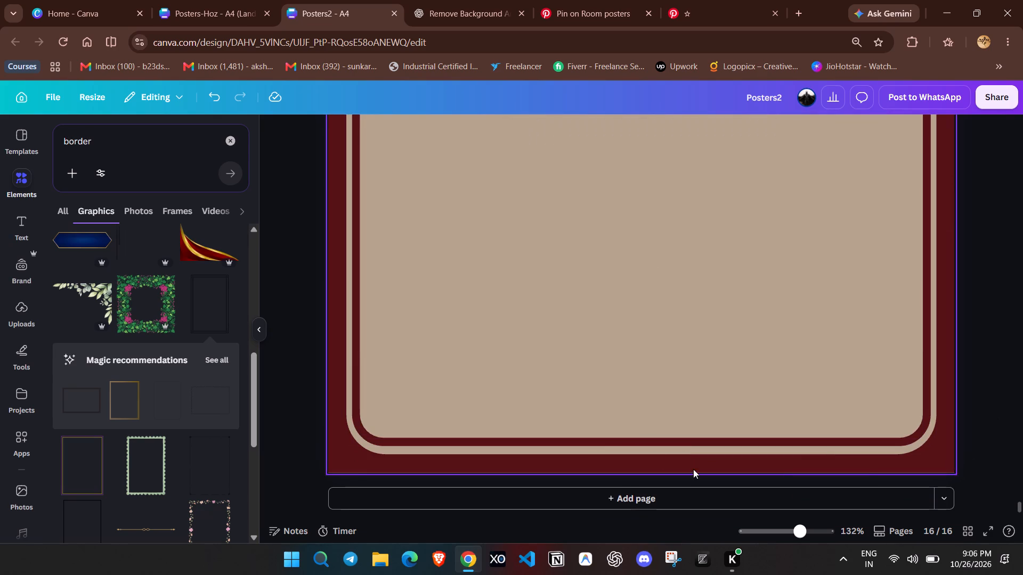
Adjust the maroon rectangle's bottom edge to a height of about 28 to even out the beige outline below it.
left_click(631, 444)
left_click(646, 445)
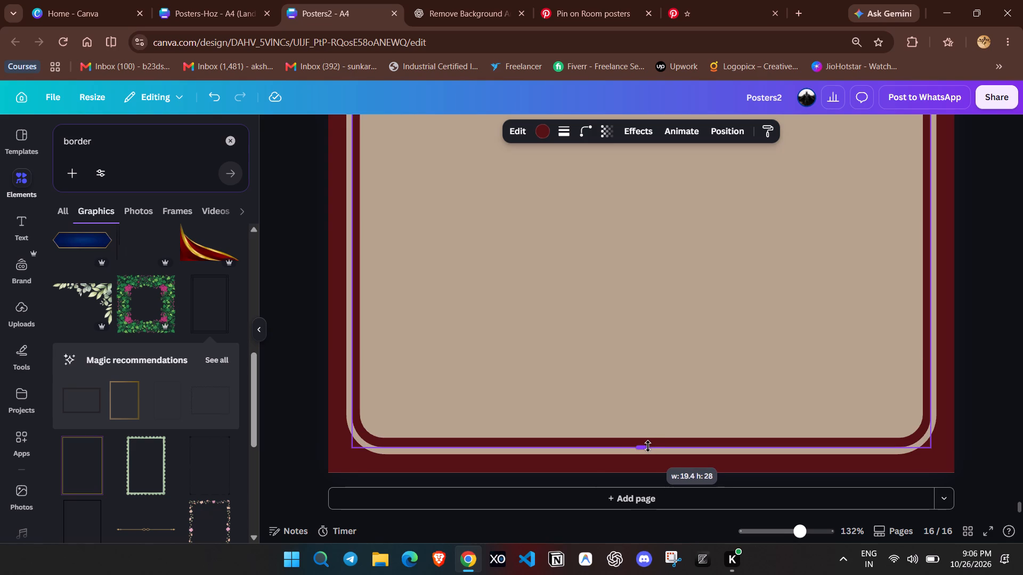
left_click(307, 413)
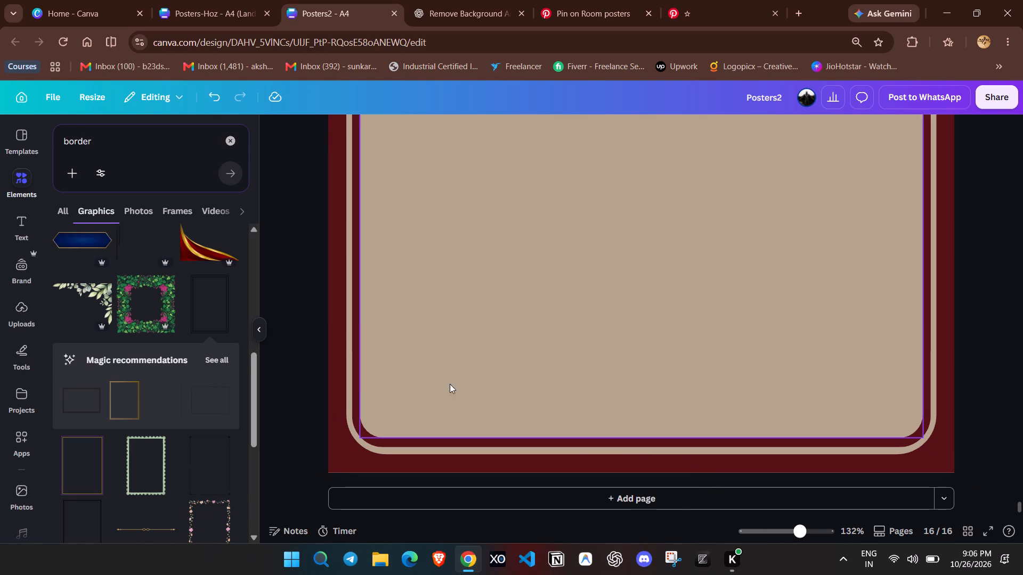
Raise the maroon rectangle's top edge slightly, to a height of about 28, to even out the beige outline above it.
scroll(997, 332, "up", 10)
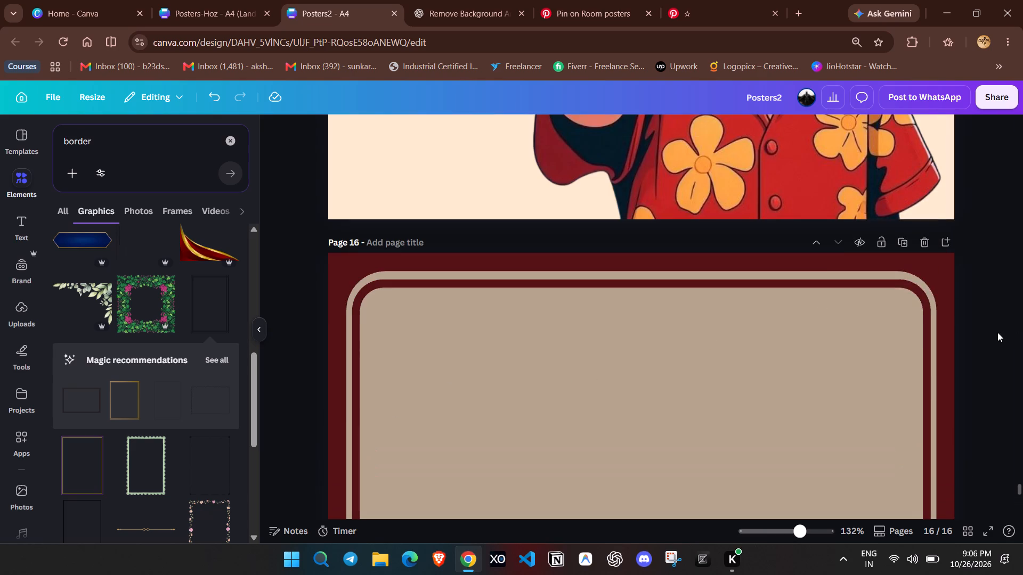
left_click(516, 282)
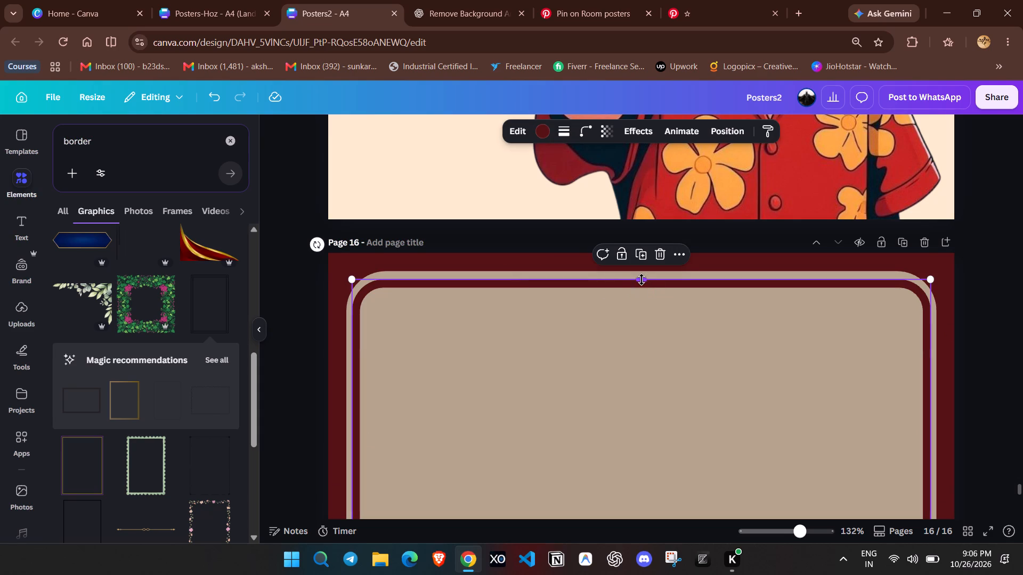
left_click(638, 280)
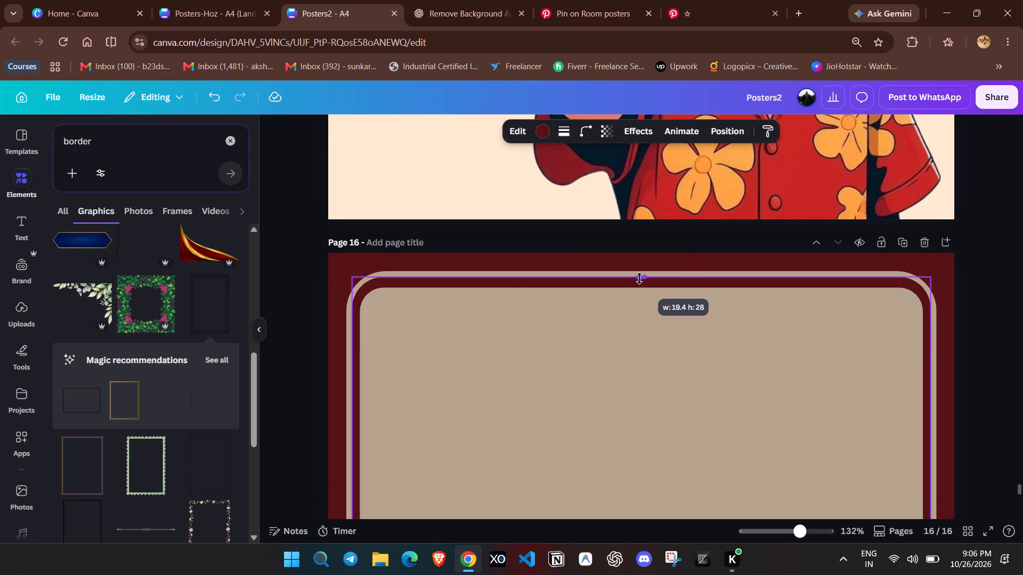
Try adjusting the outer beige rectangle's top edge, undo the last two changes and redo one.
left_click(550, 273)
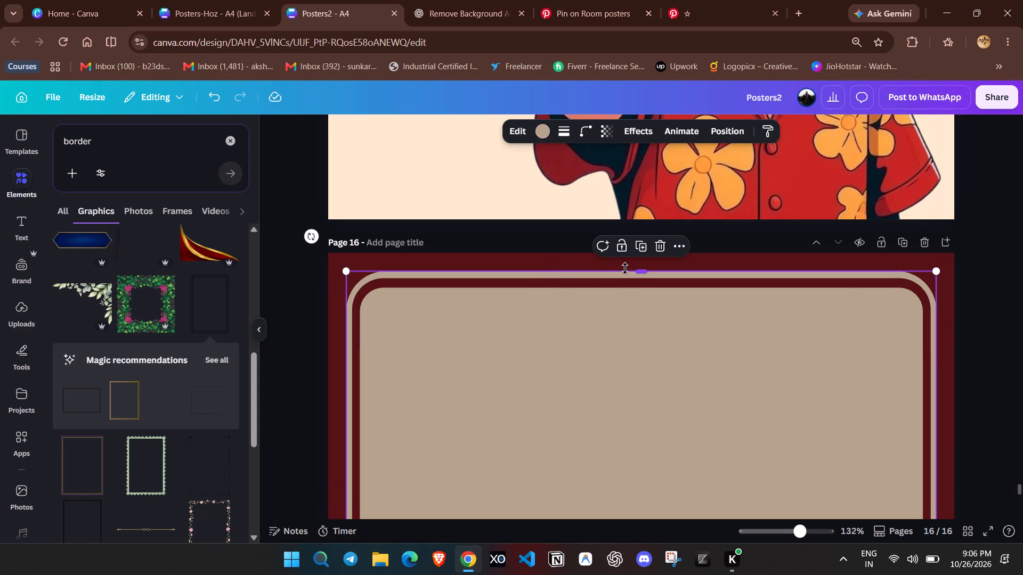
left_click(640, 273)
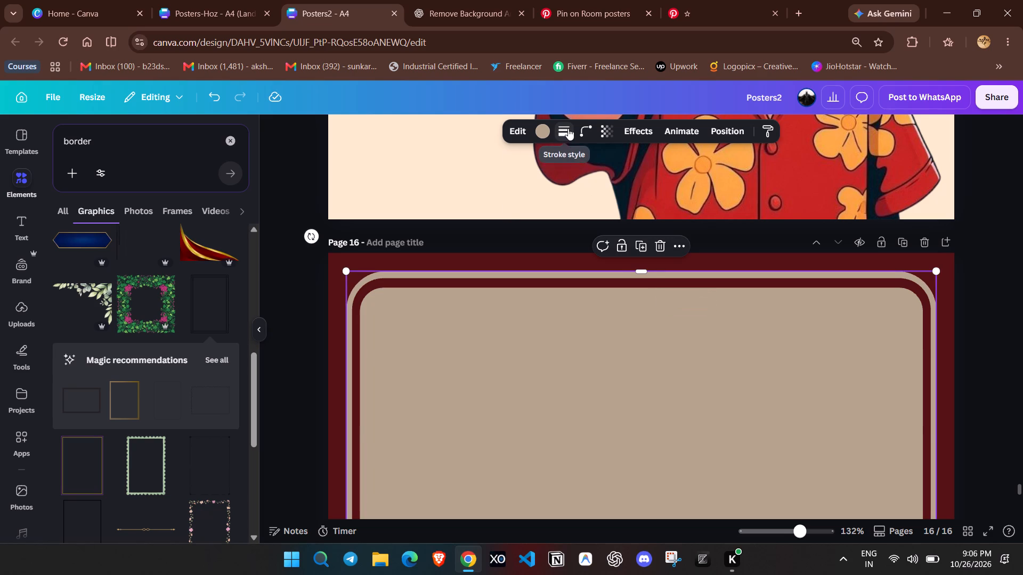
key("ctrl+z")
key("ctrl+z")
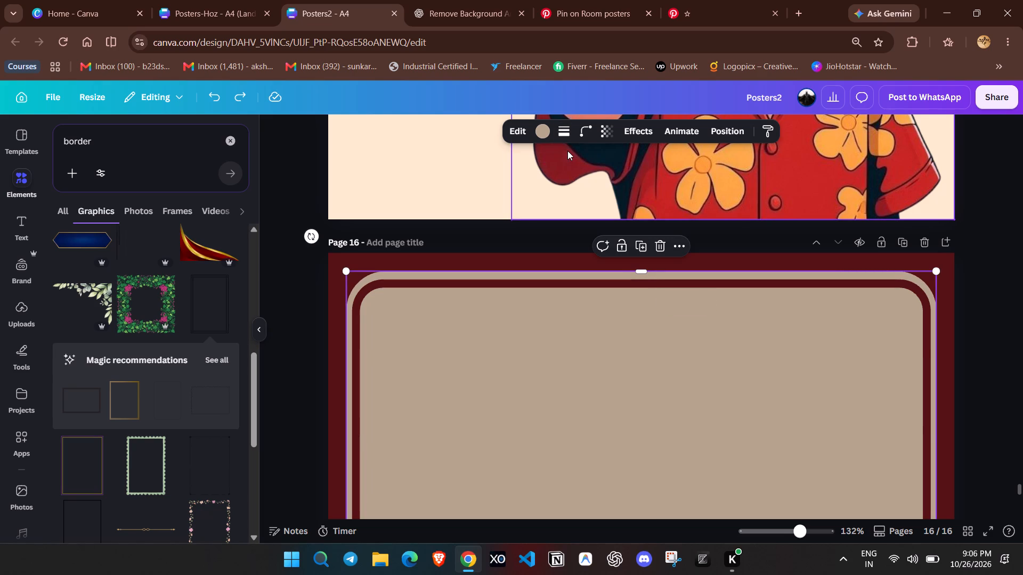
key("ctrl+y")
Set the outer beige rectangle's corner rounding to 46 and check its bottom corners.
left_click(588, 134)
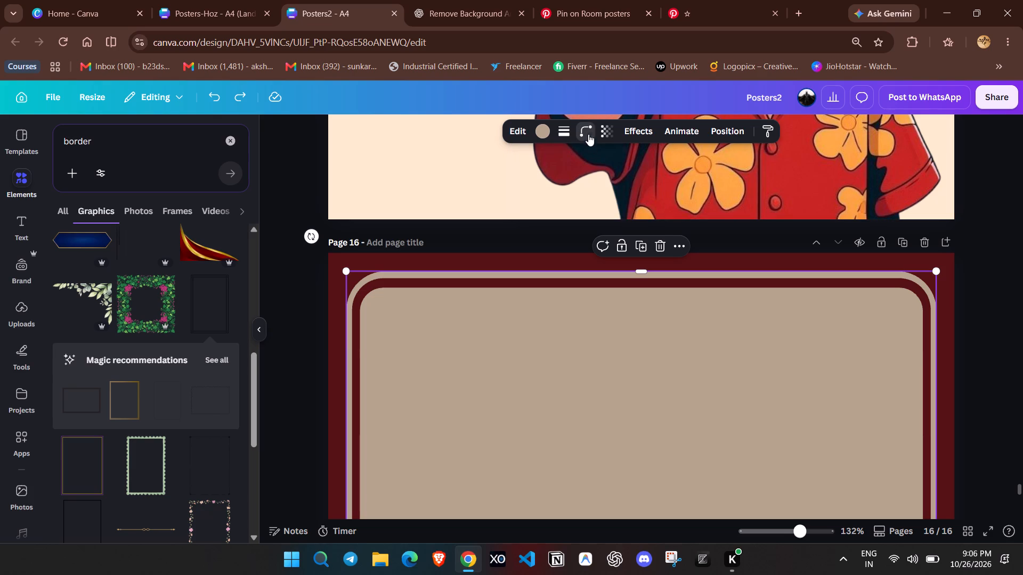
left_click(568, 179)
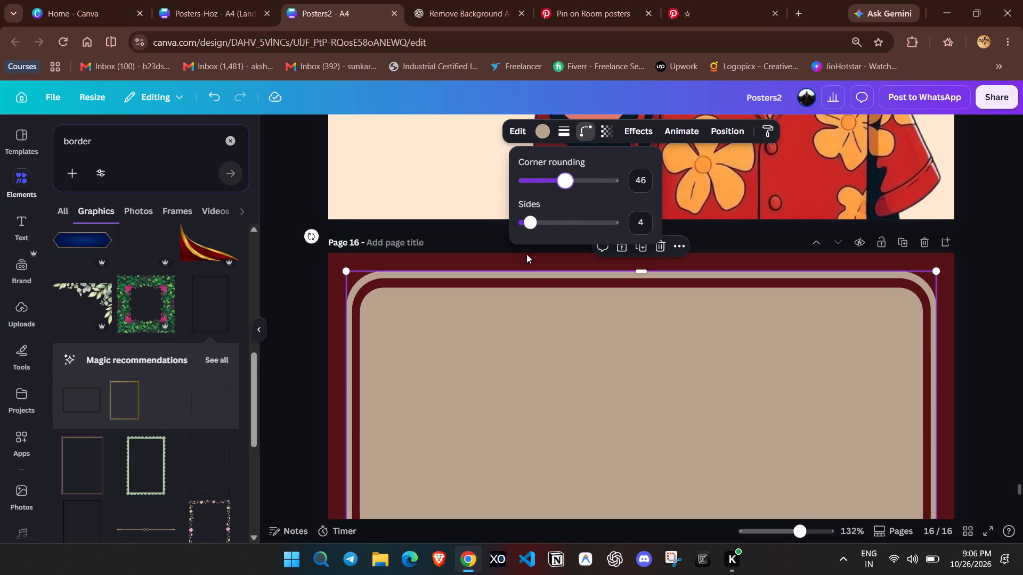
scroll(551, 276, "down", 10)
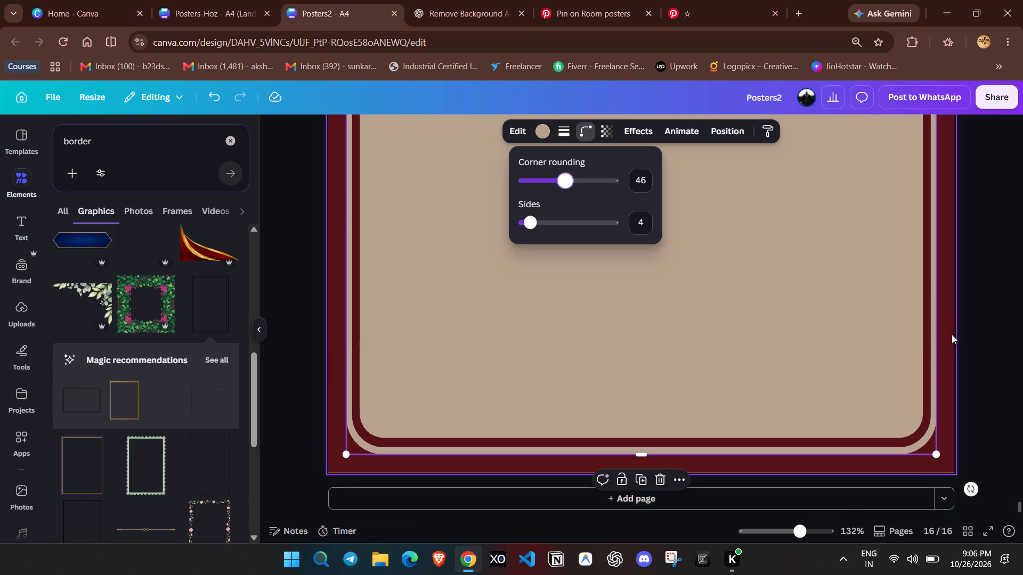
left_click(964, 341)
left_click(979, 359)
Group the three stacked rounded rectangles of the border on page 16.
left_click_drag(801, 532, 778, 528)
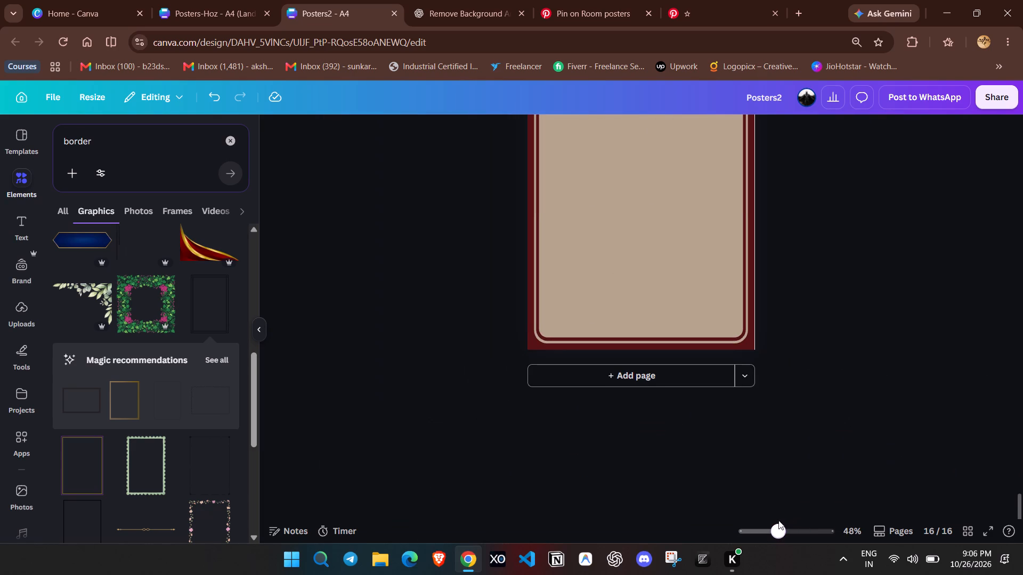
scroll(833, 444, "up", 2)
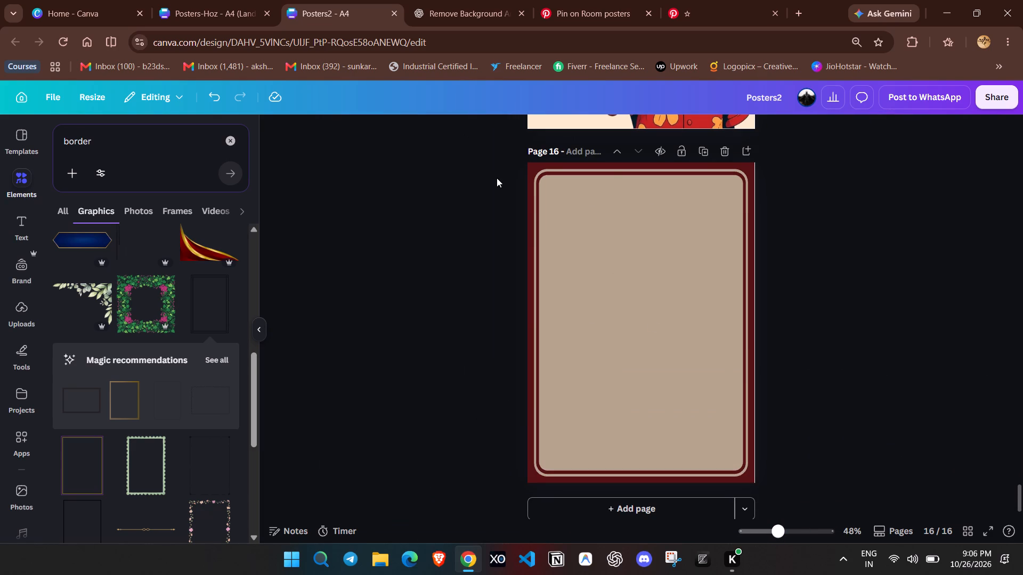
left_click_drag(500, 171, 778, 477)
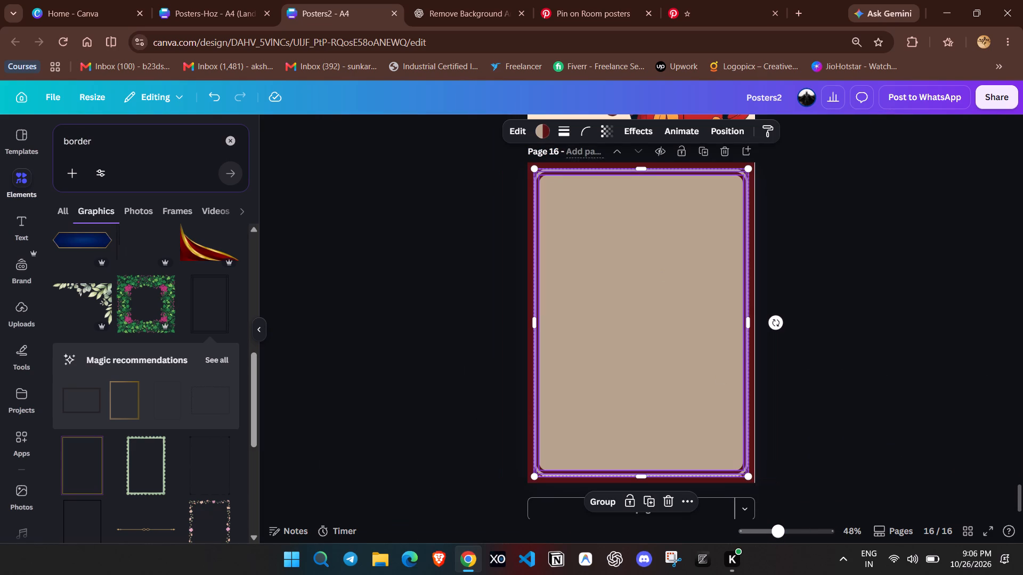
left_click(612, 500)
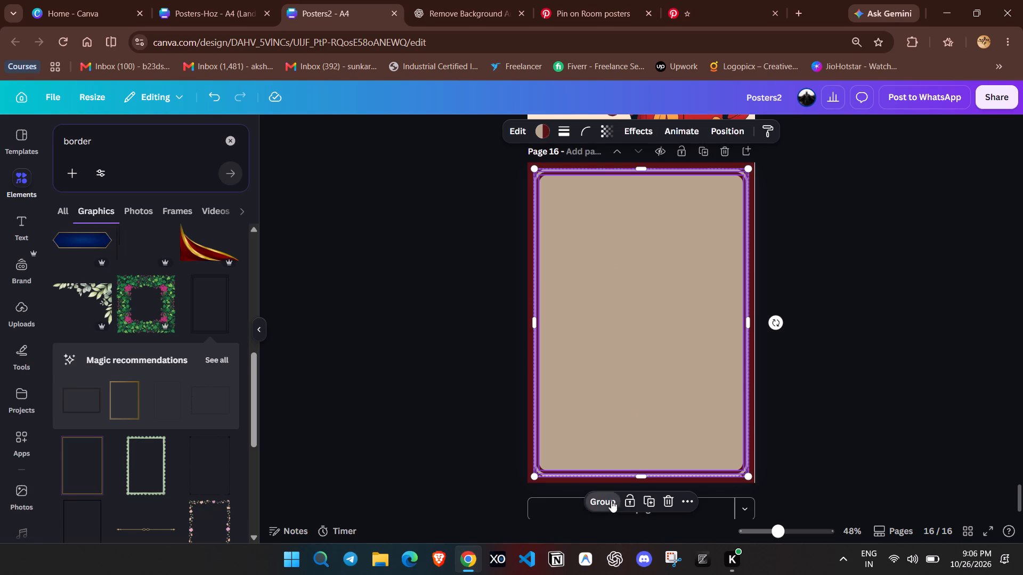
left_click_drag(532, 476, 530, 479)
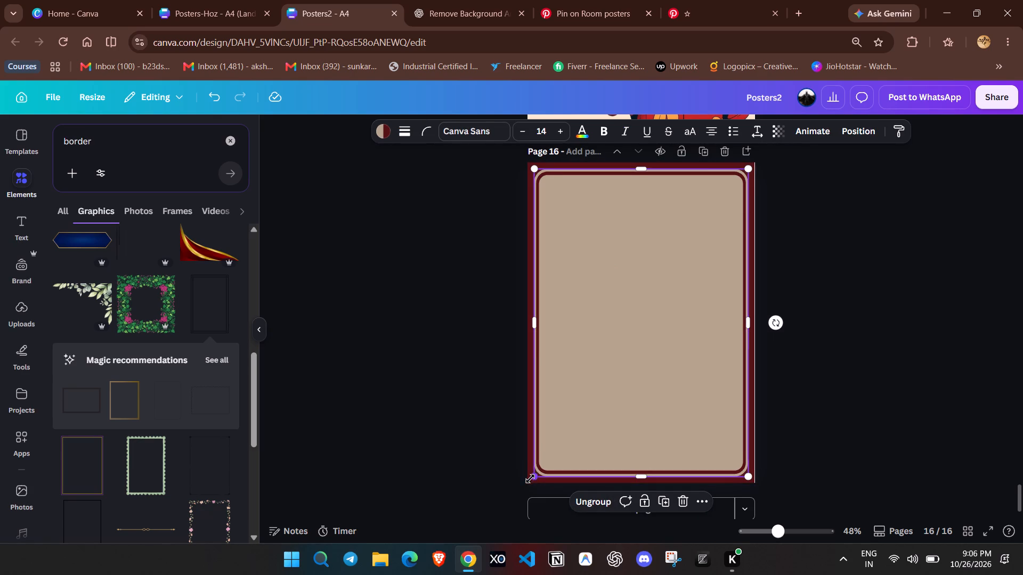
left_click_drag(530, 479, 527, 480)
left_click(751, 161)
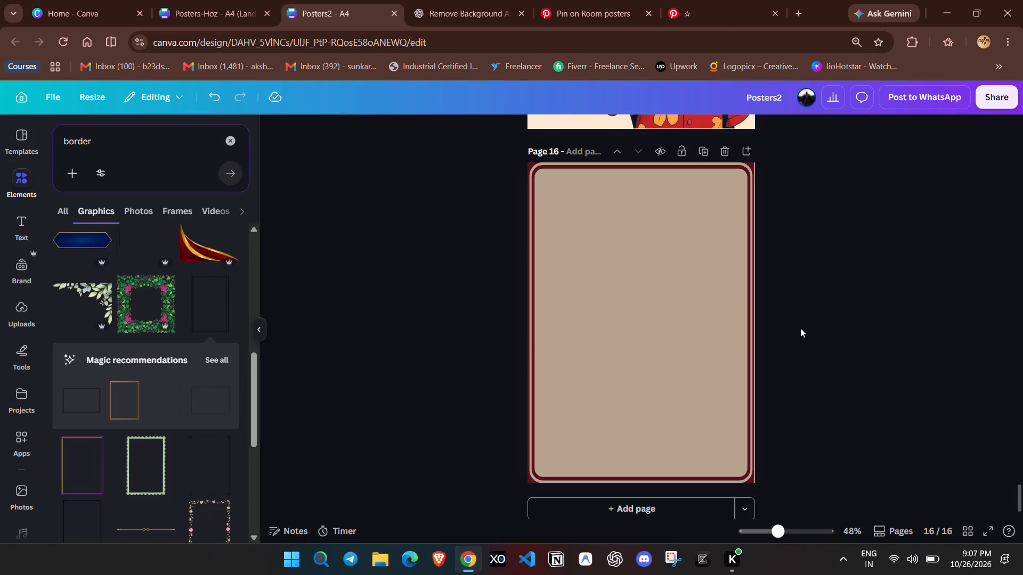
key("ctrl+v")
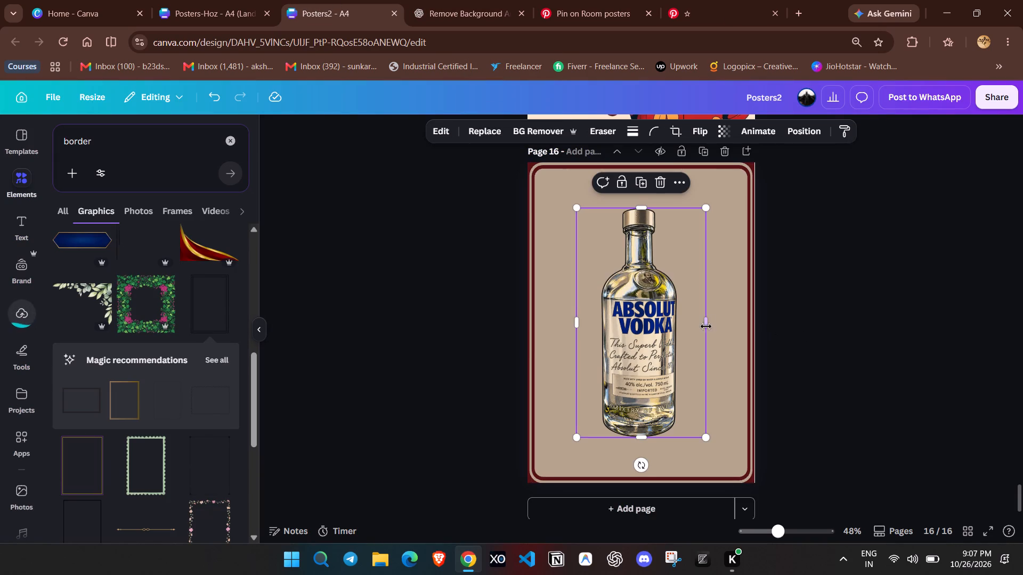
Shrink the bottle to about 7.3 by 12.9 and place it in the poster's lower-left area inside the border.
left_click_drag(702, 207, 654, 293)
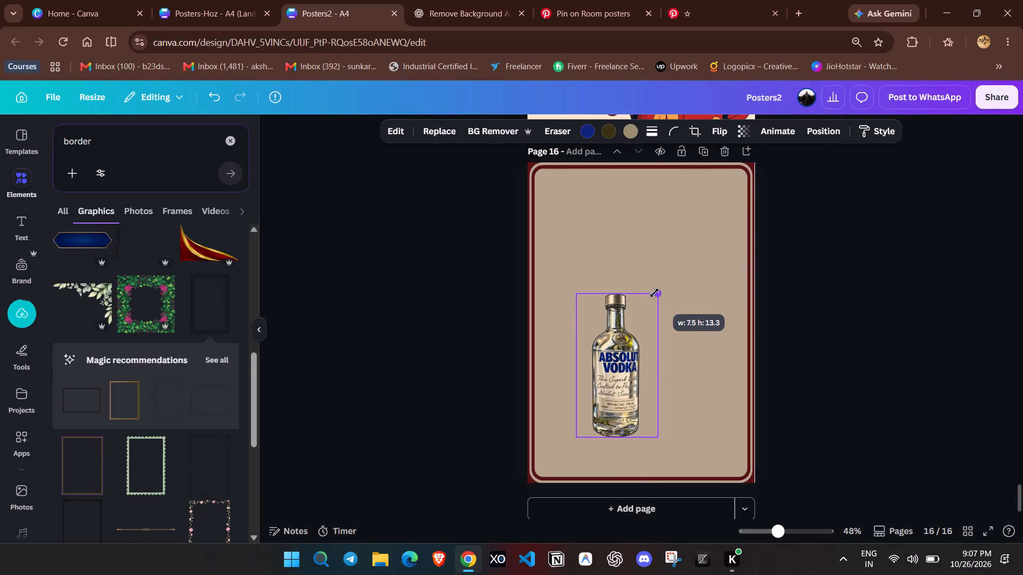
left_click_drag(654, 293, 649, 295)
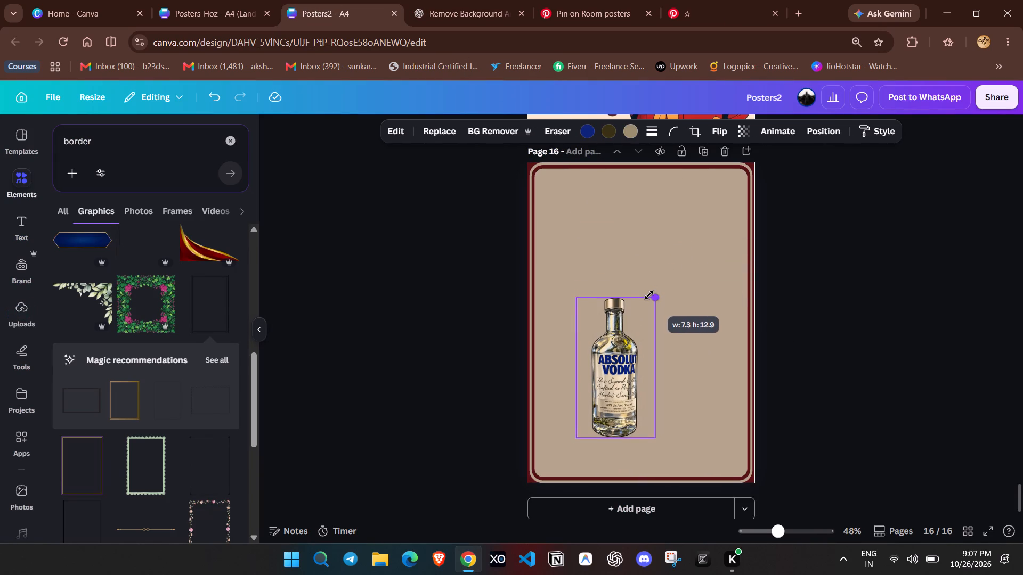
left_click_drag(649, 295, 651, 295)
left_click(823, 314)
left_click_drag(630, 369, 613, 373)
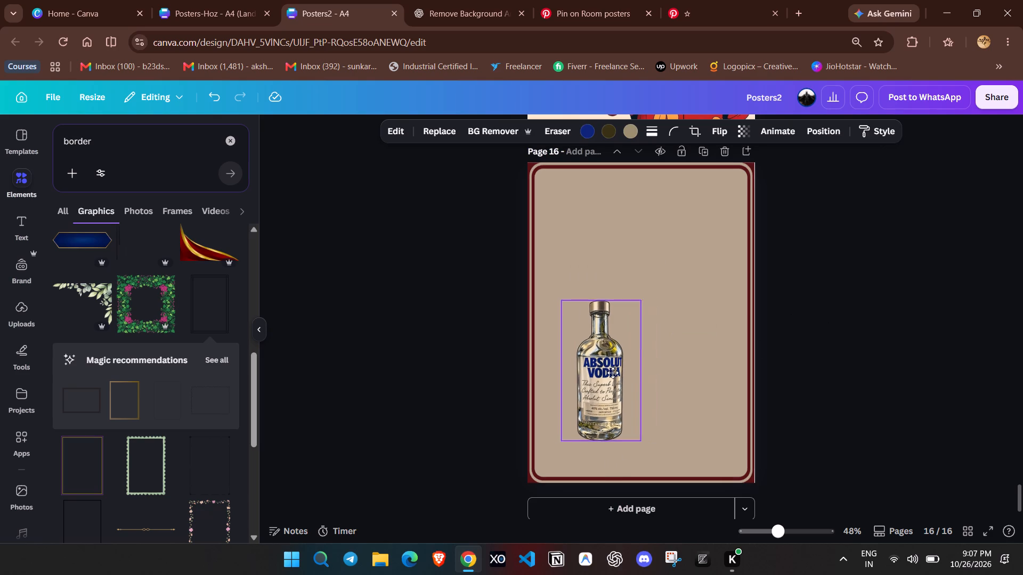
left_click_drag(613, 373, 590, 391)
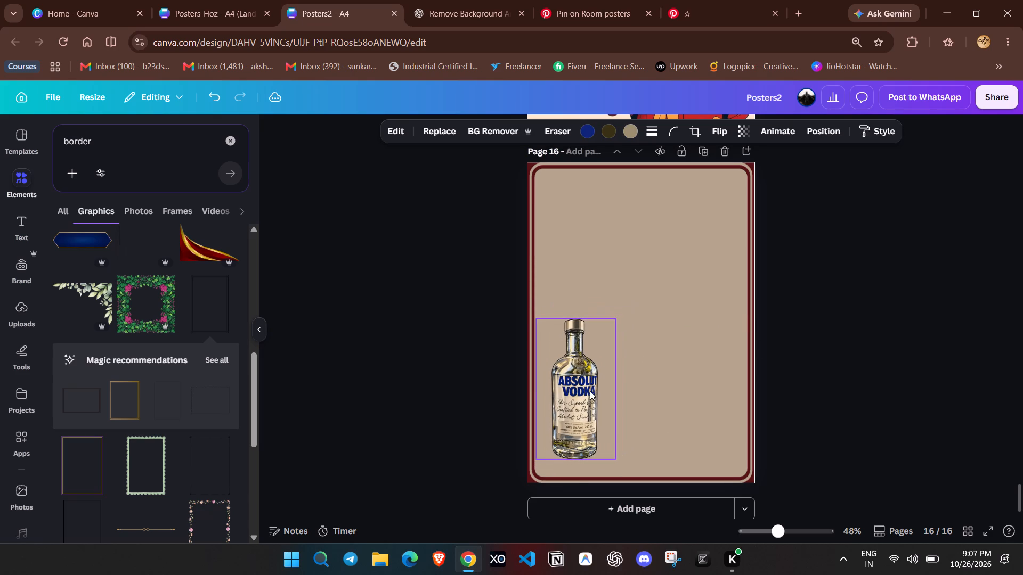
left_click(831, 320)
Check the enlarged Absolut reference poster on Pinterest and, back in Canva, enlarge the bottle slightly from its top-right corner.
left_click(567, 0)
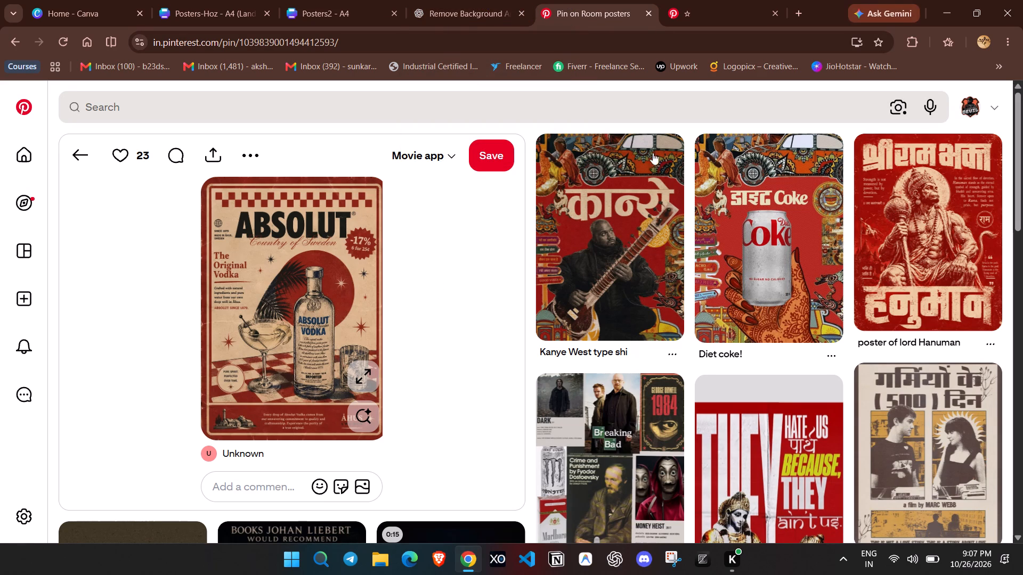
left_click(266, 396)
left_click(362, 375)
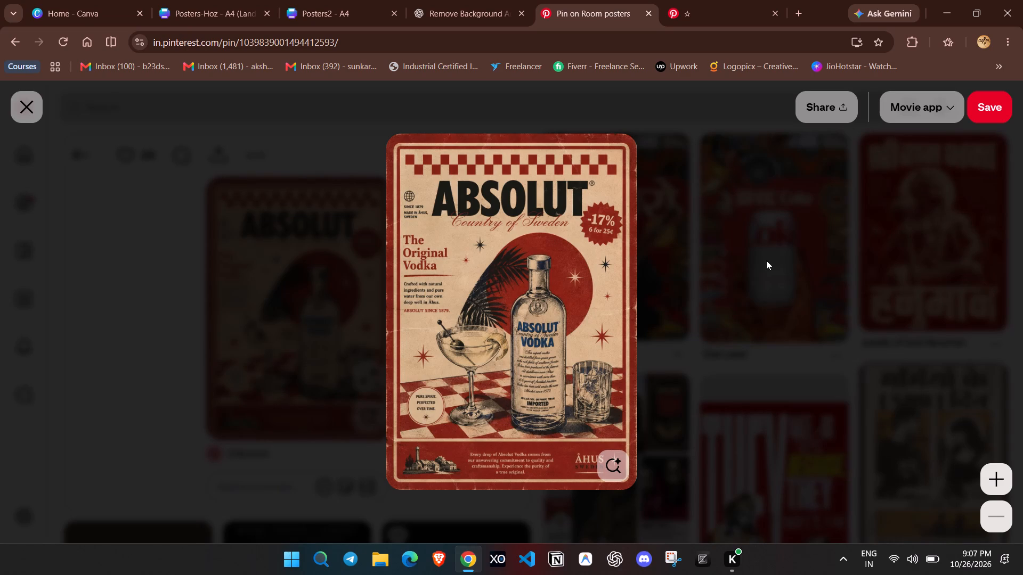
left_click(319, 0)
left_click(573, 0)
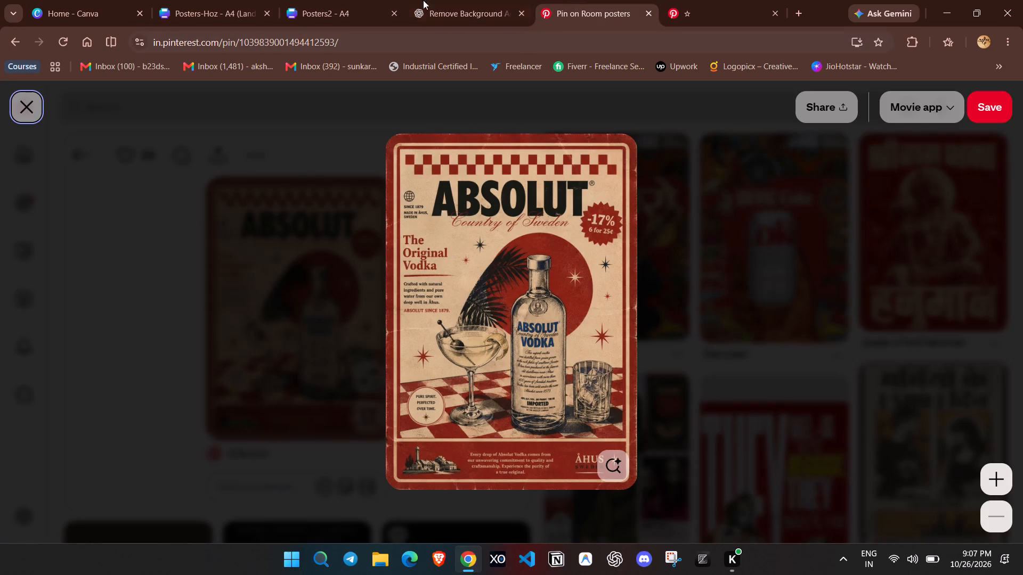
left_click(346, 0)
left_click(574, 358)
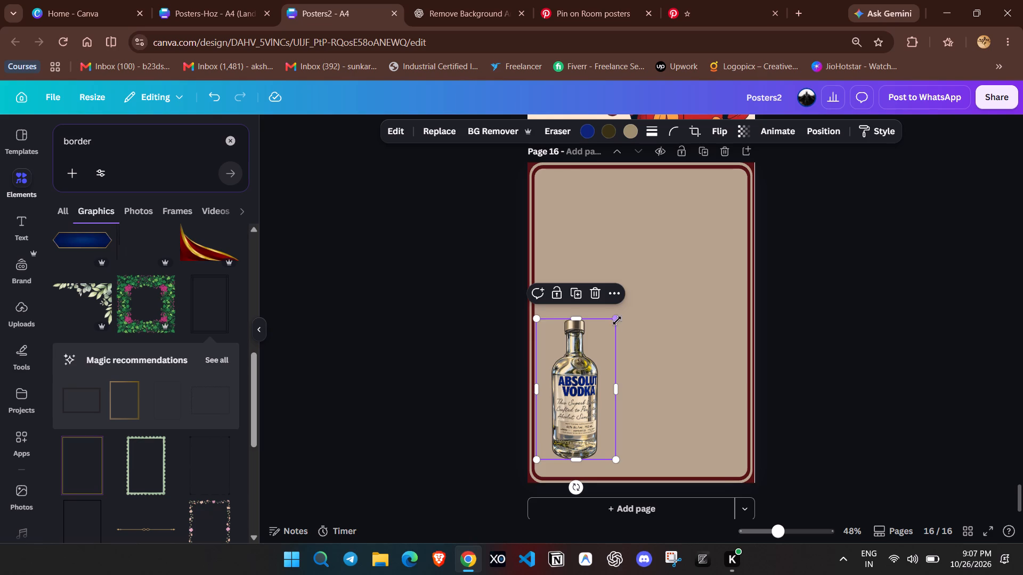
left_click_drag(618, 318, 629, 307)
left_click(966, 326)
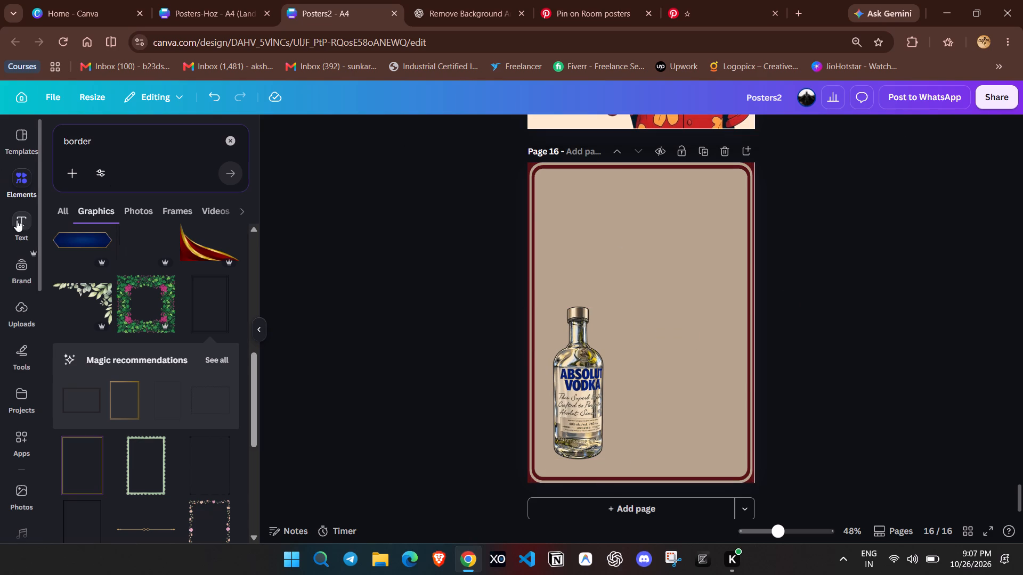
Add the recently used "JOIN NOW" text combination to the poster and move it up above the bottle.
left_click(19, 240)
scroll(164, 324, "down", 4)
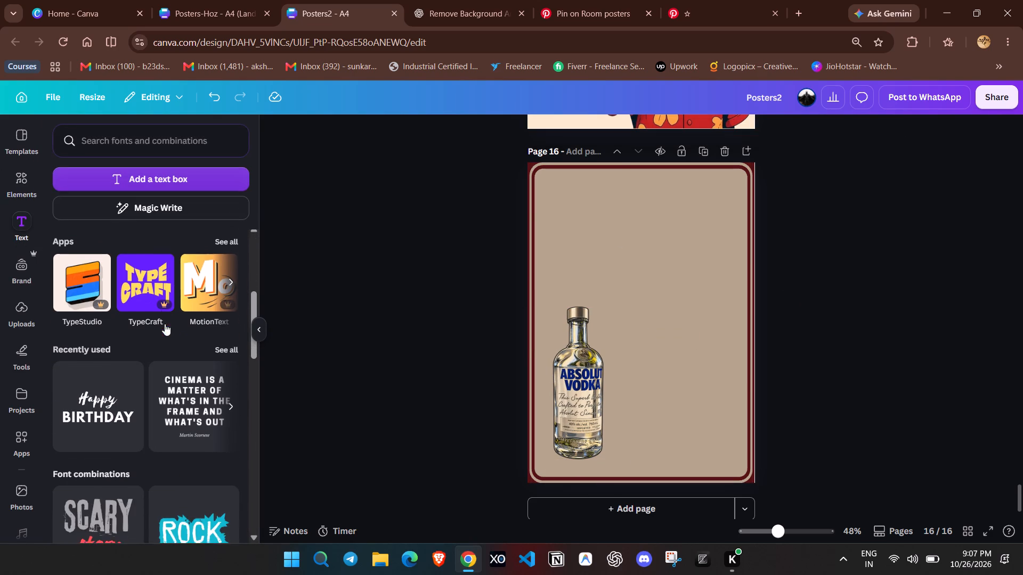
left_click(218, 347)
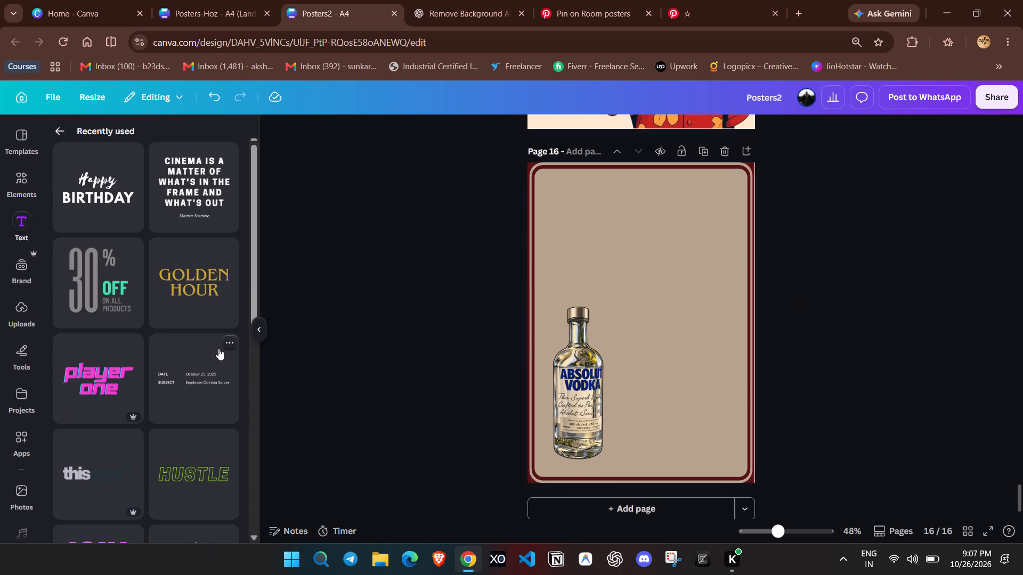
scroll(220, 348, "down", 3)
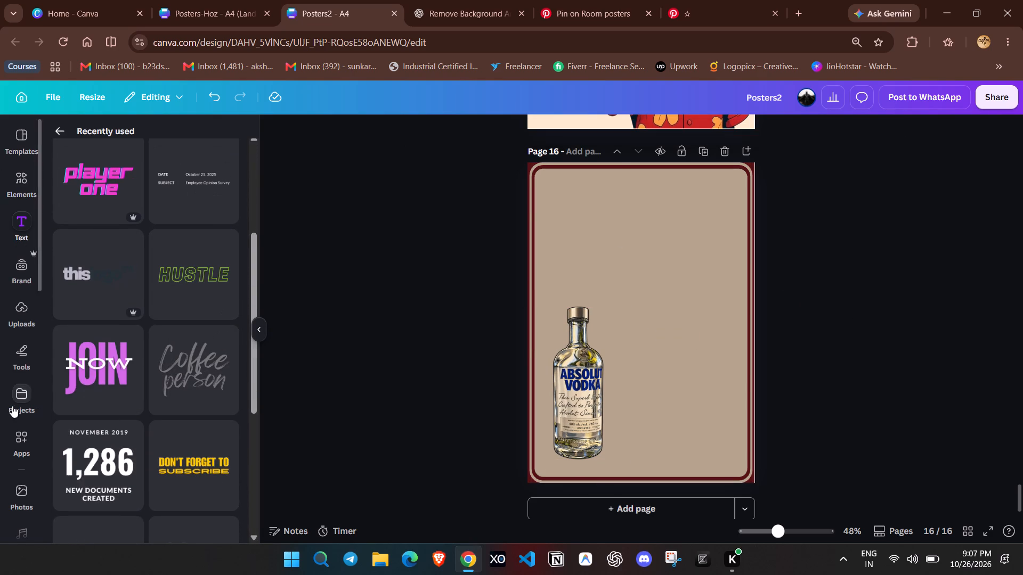
left_click(75, 377)
left_click_drag(643, 309, 636, 277)
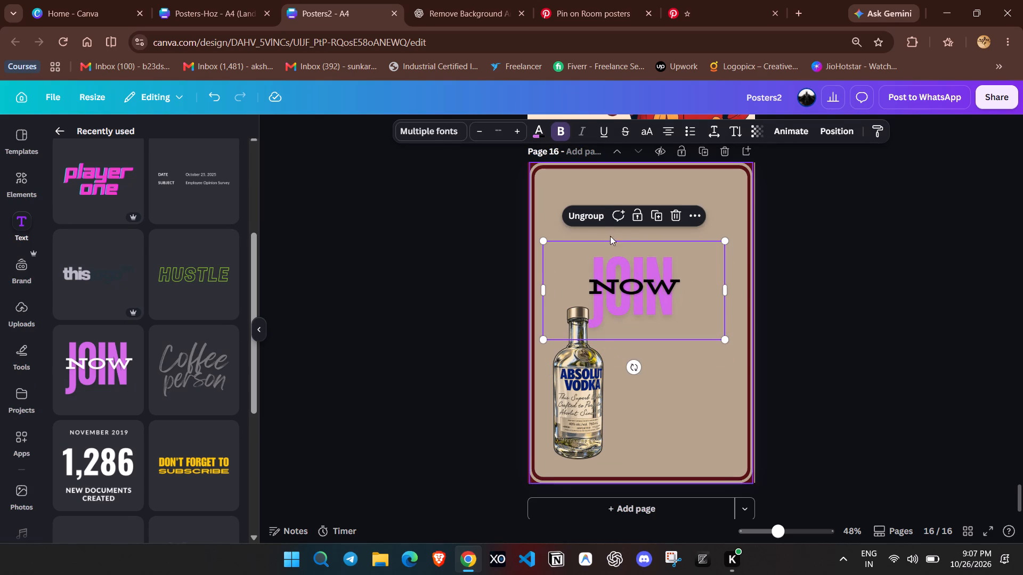
Ungroup the JOIN NOW text combination on page 16 and delete its NOW text.
left_click(594, 220)
left_click(826, 239)
left_click(619, 294)
left_click(655, 251)
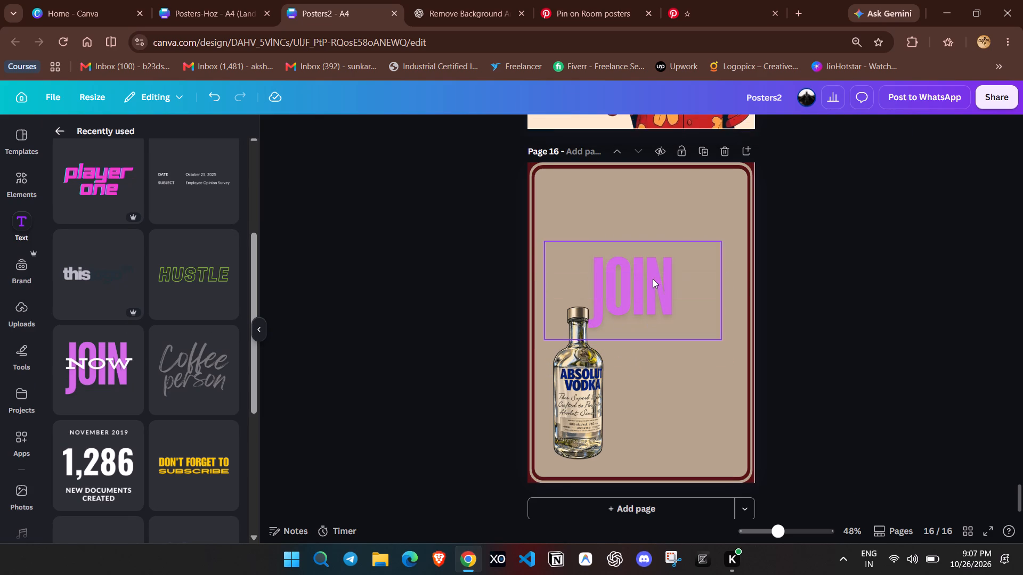
Replace the JOIN text with "ABSOLUT" and move it up inside the top of the poster's border.
double_click(653, 281)
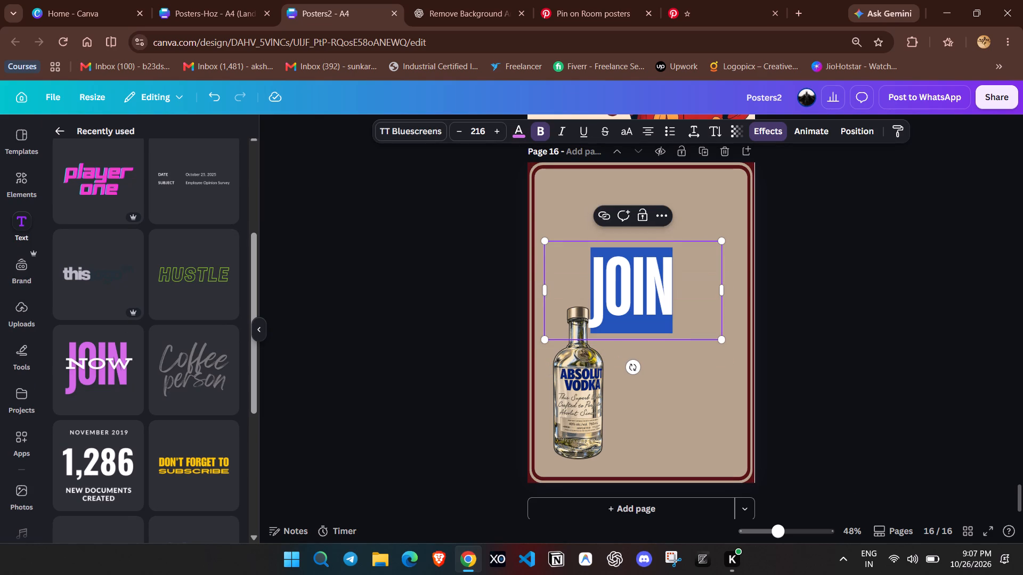
type("ab")
key("BackSpace")
key("BackSpace")
type("ABSO")
key("shift+BackSpace")
type("OLUT")
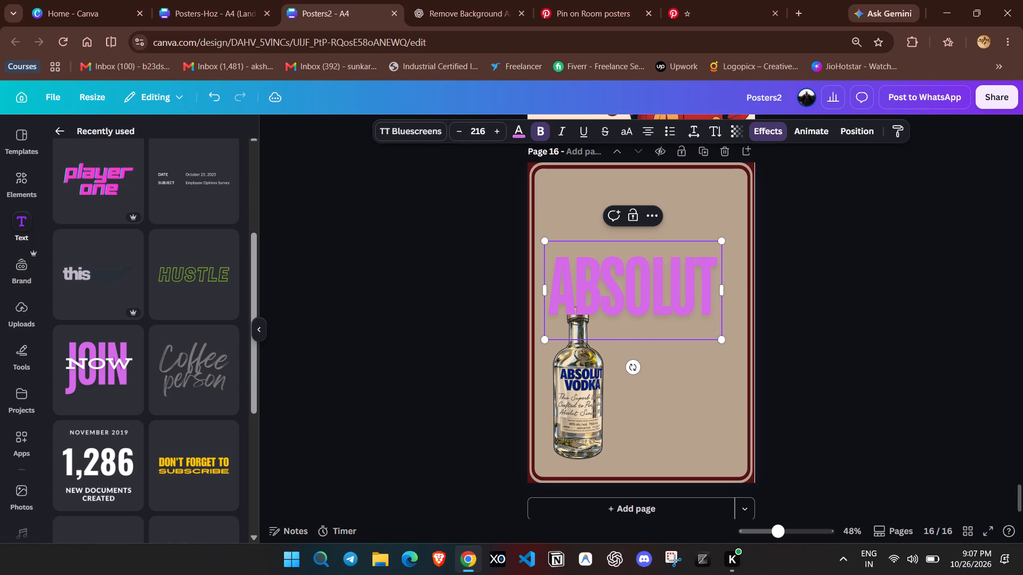
left_click(781, 272)
left_click_drag(696, 276, 702, 213)
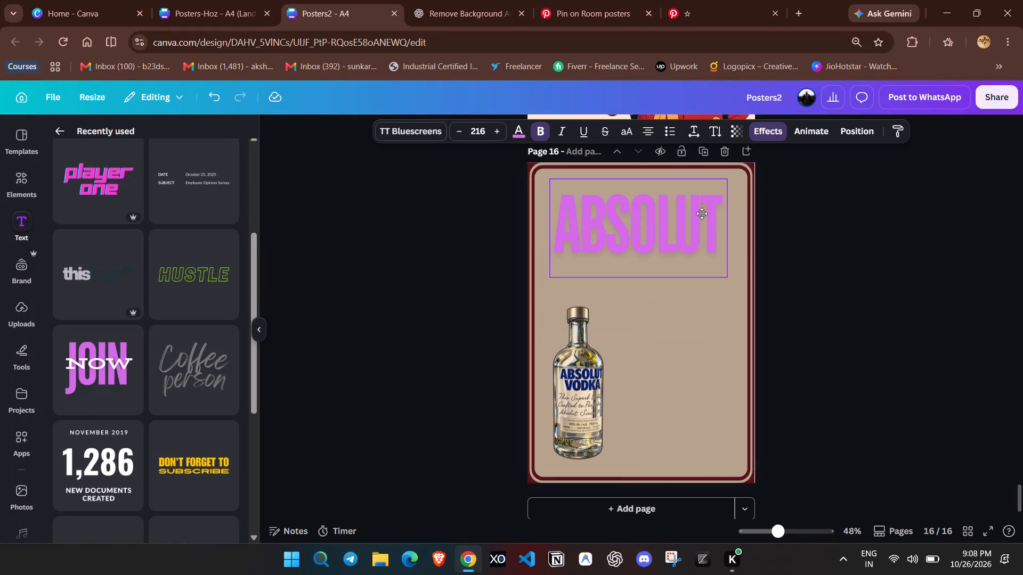
left_click_drag(702, 213, 704, 212)
Recolour the ABSOLUT heading to dark gray brown #070605 from the bottle image's photo colors.
left_click(518, 133)
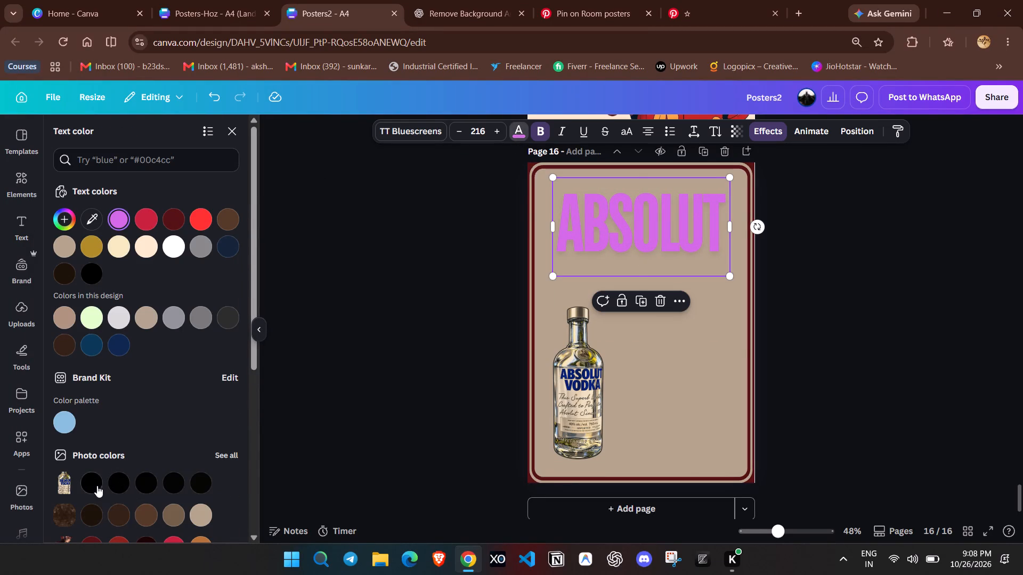
left_click(97, 486)
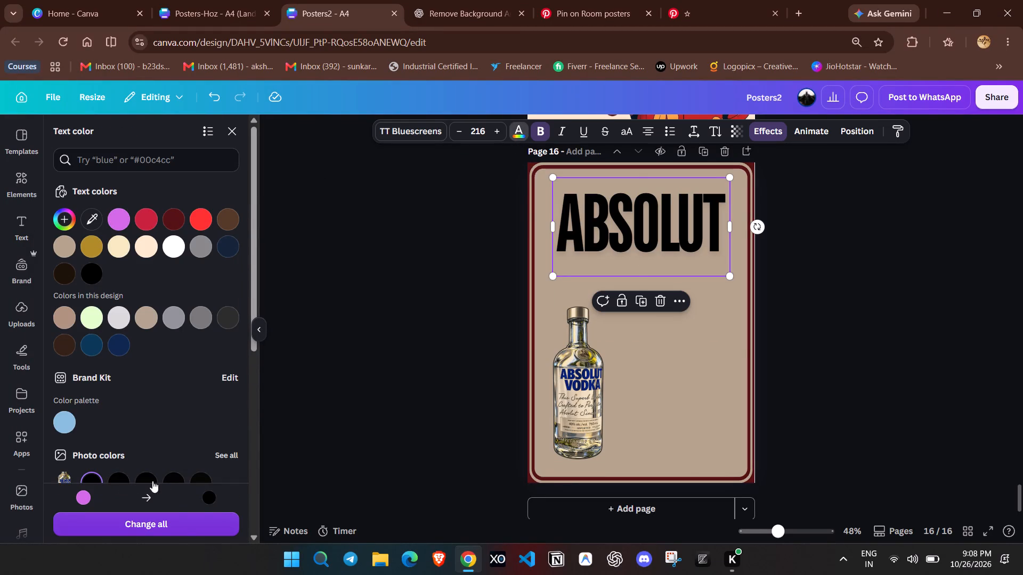
left_click(171, 476)
scroll(169, 416, "down", 1)
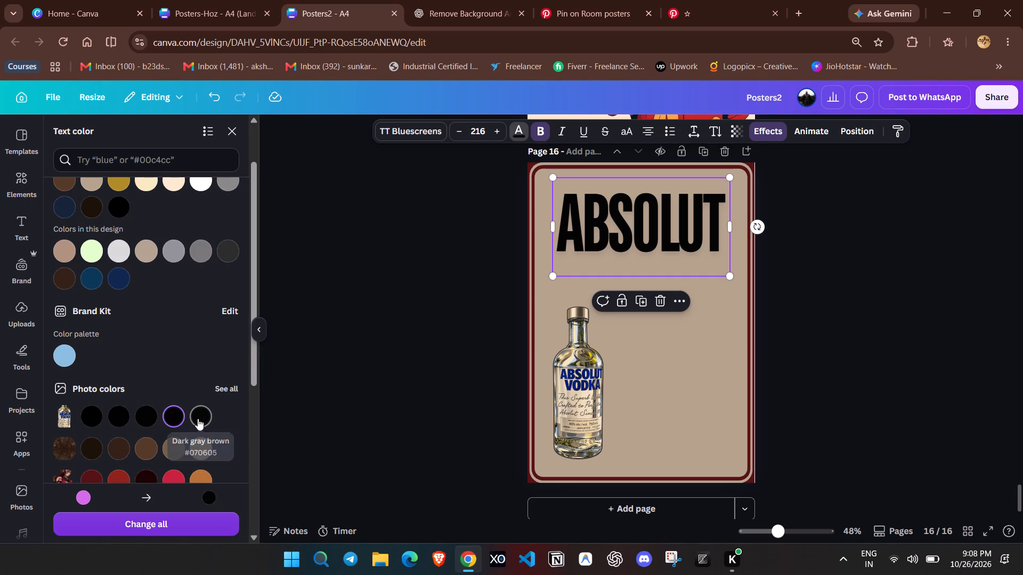
left_click(199, 418)
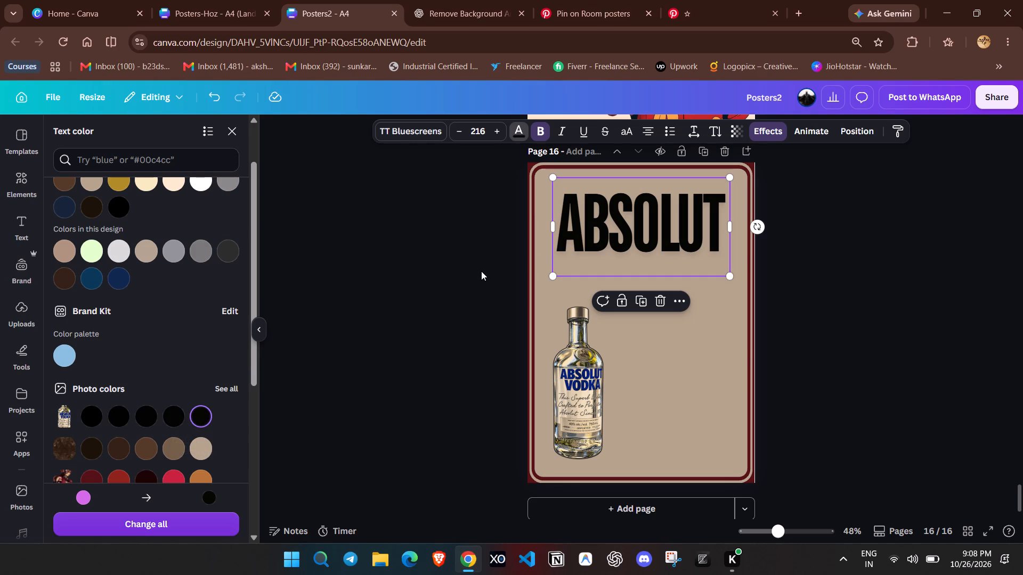
double_click(481, 273)
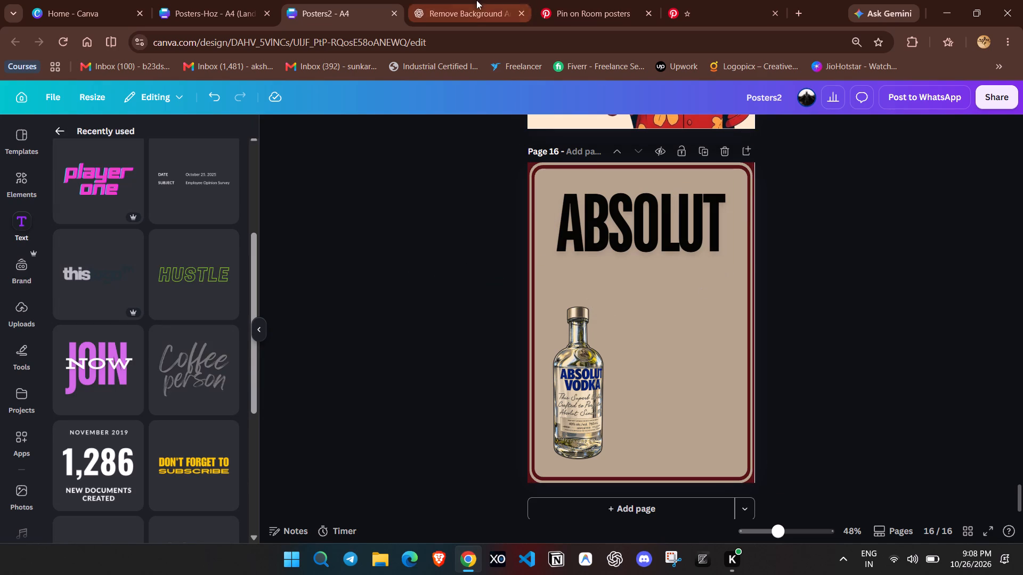
Check the Absolut reference on Pinterest and, back in Canva, nudge the ABSOLUT heading slightly upward.
left_click(574, 0)
left_click(345, 0)
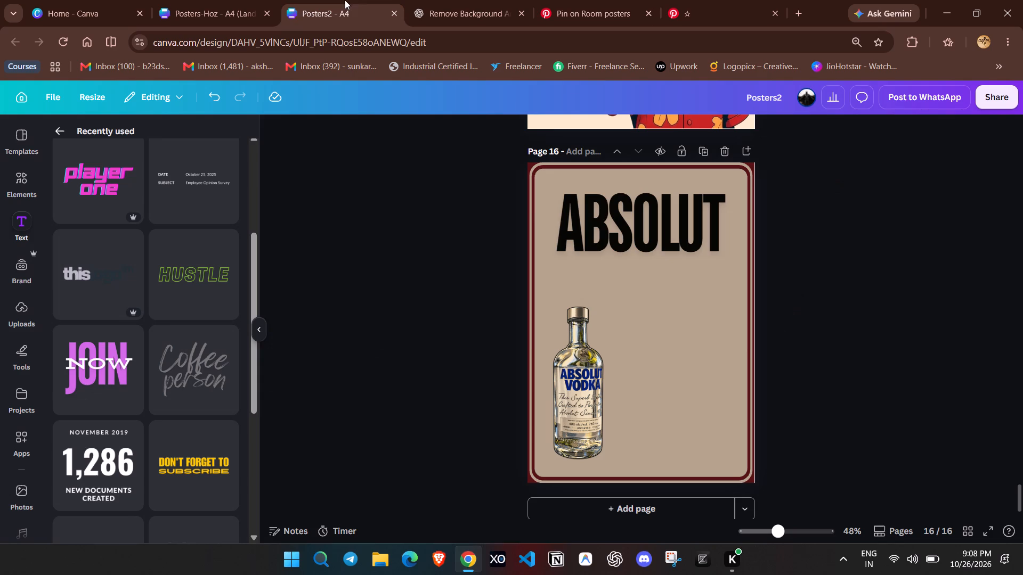
left_click(661, 244)
left_click_drag(634, 211, 633, 201)
right_click(678, 210)
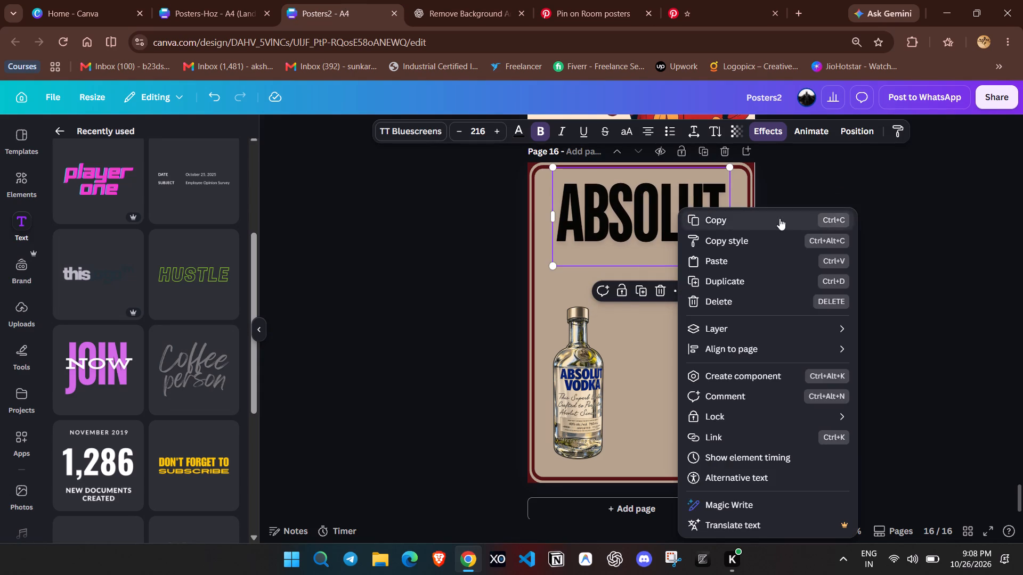
left_click(847, 219)
left_click(873, 203)
Narrow the ABSOLUT text box to about 15.8 wide and reposition the heading centrally, slightly closer to the top border.
left_click_drag(781, 537, 787, 537)
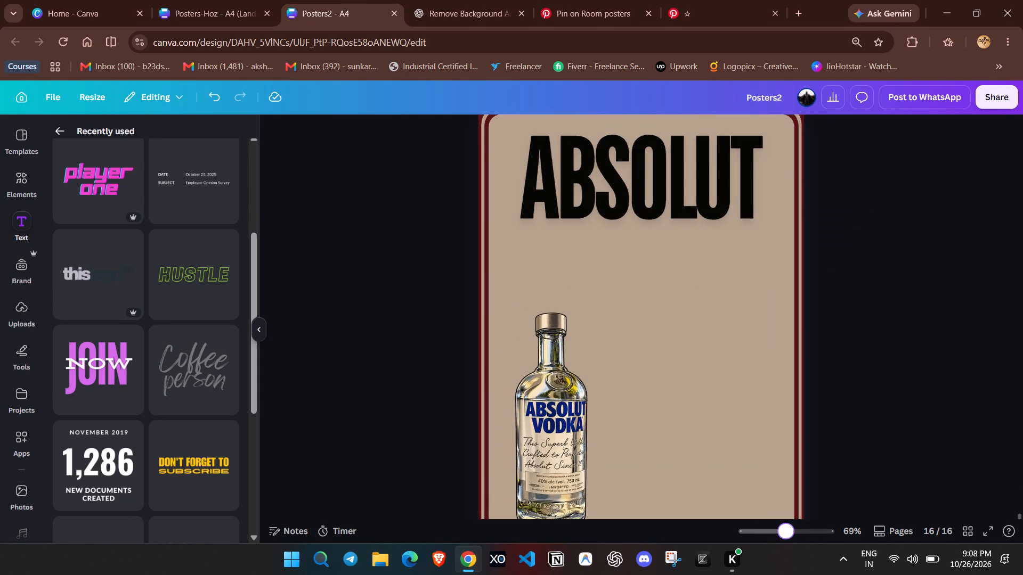
left_click_drag(787, 537, 789, 537)
scroll(780, 465, "up", 1)
left_click(700, 252)
left_click(788, 234)
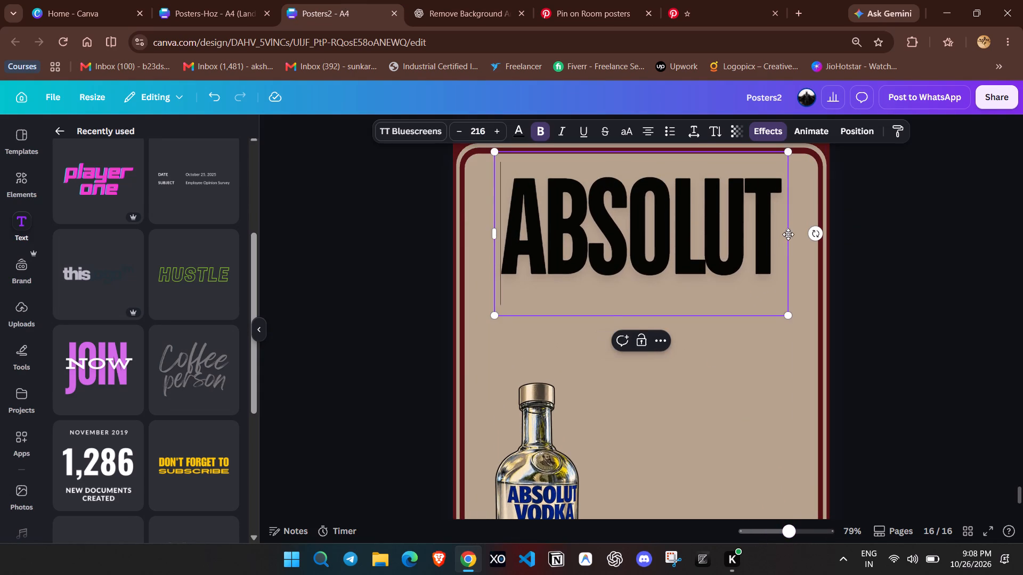
left_click_drag(790, 234, 781, 232)
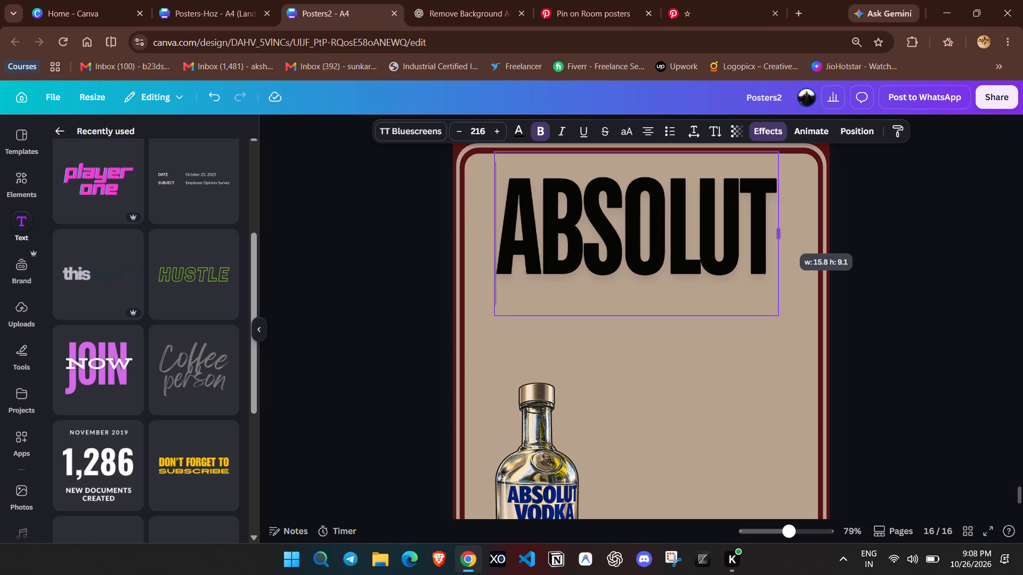
left_click_drag(781, 232, 778, 232)
left_click(876, 216)
left_click_drag(732, 237, 734, 237)
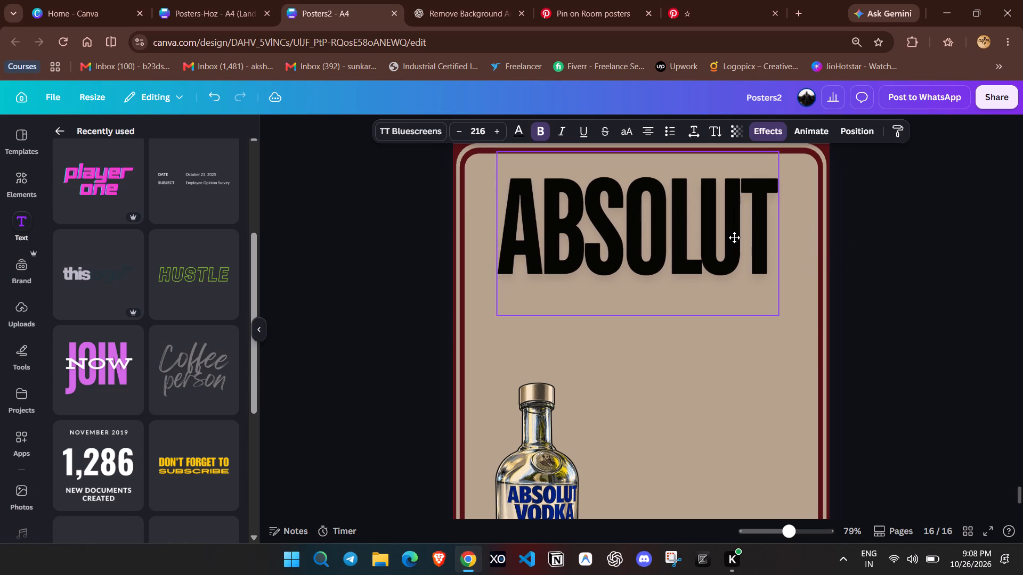
left_click_drag(734, 237, 738, 228)
left_click(887, 227)
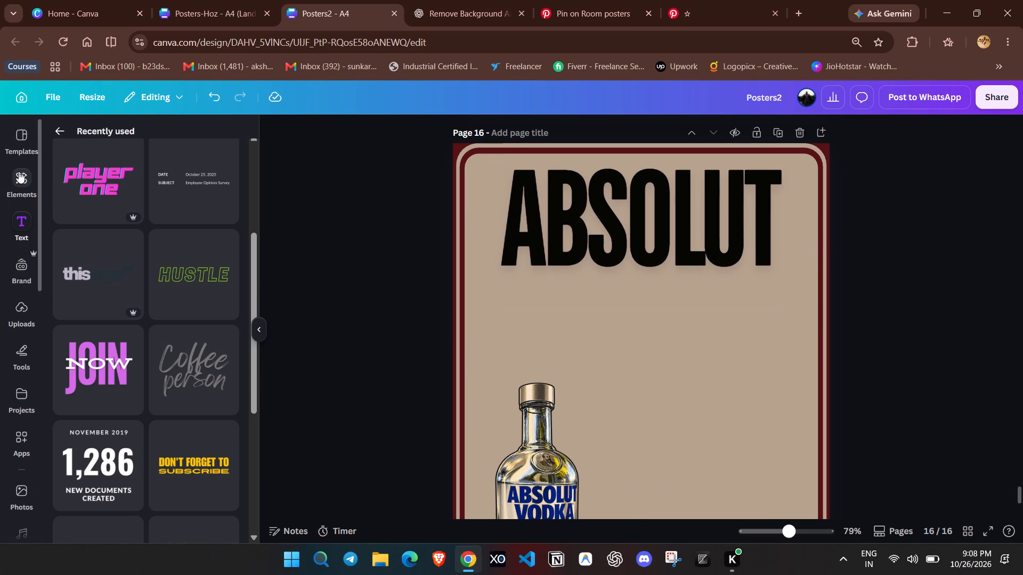
Search the elements for "r", add the thin circled R registered symbol and shrink it to a tiny mark.
left_click(19, 171)
left_click(232, 138)
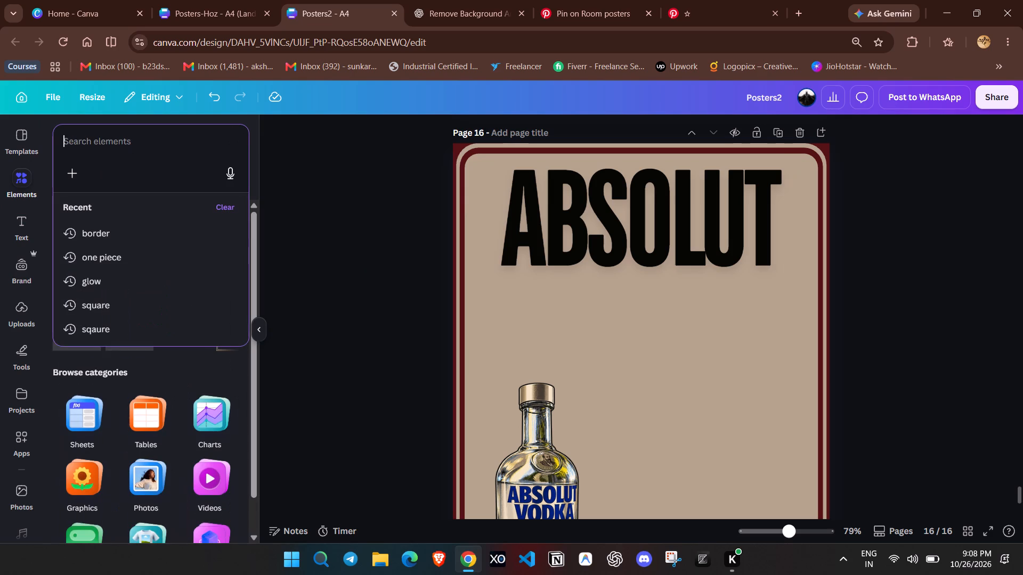
type("r")
key("space")
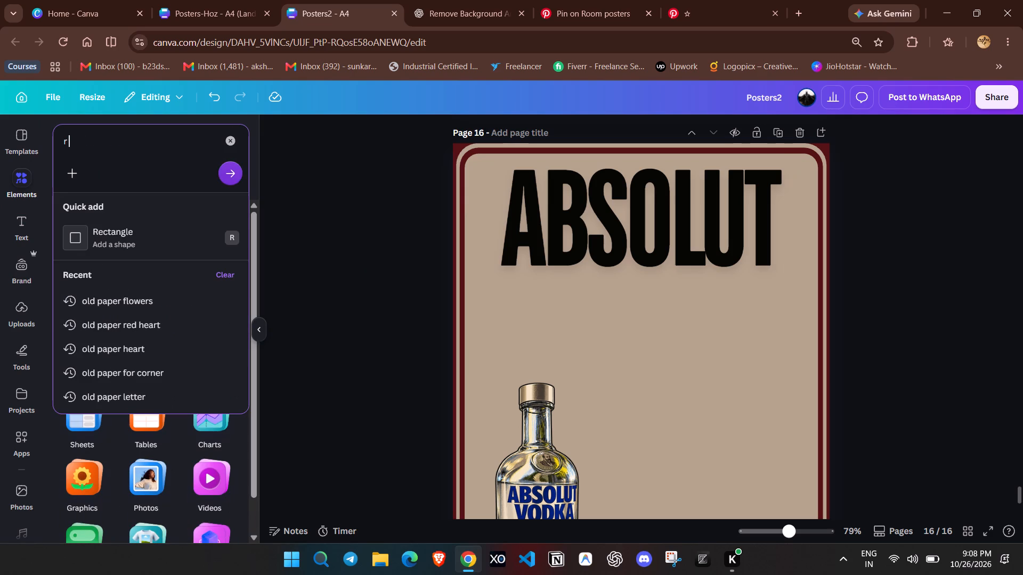
key("Return")
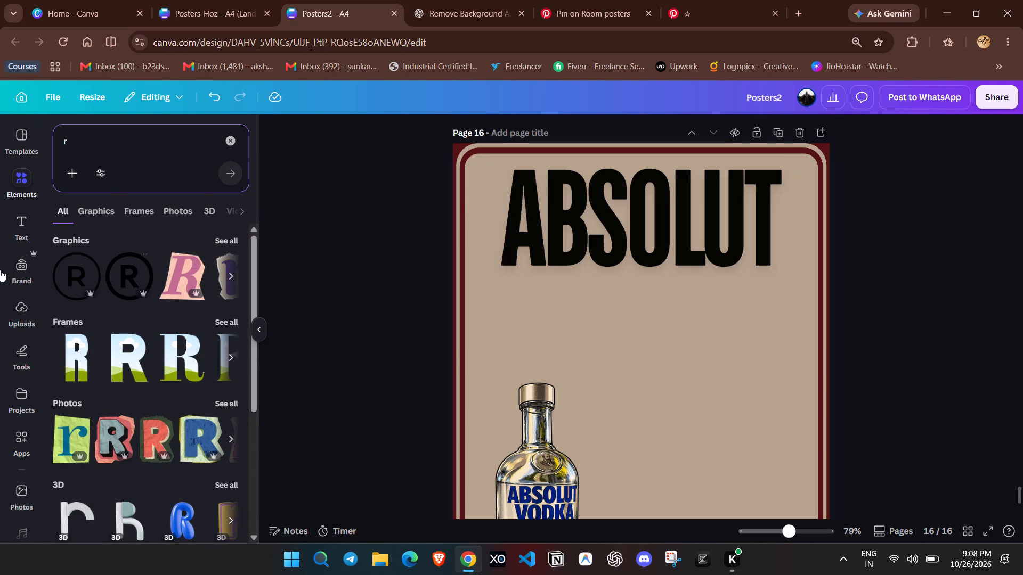
left_click(72, 278)
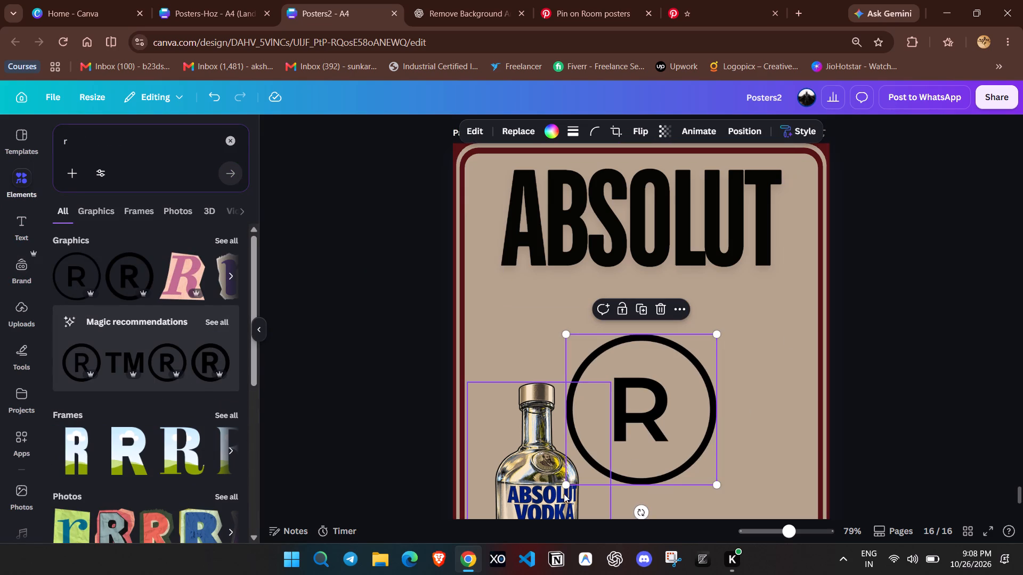
left_click_drag(566, 487, 716, 348)
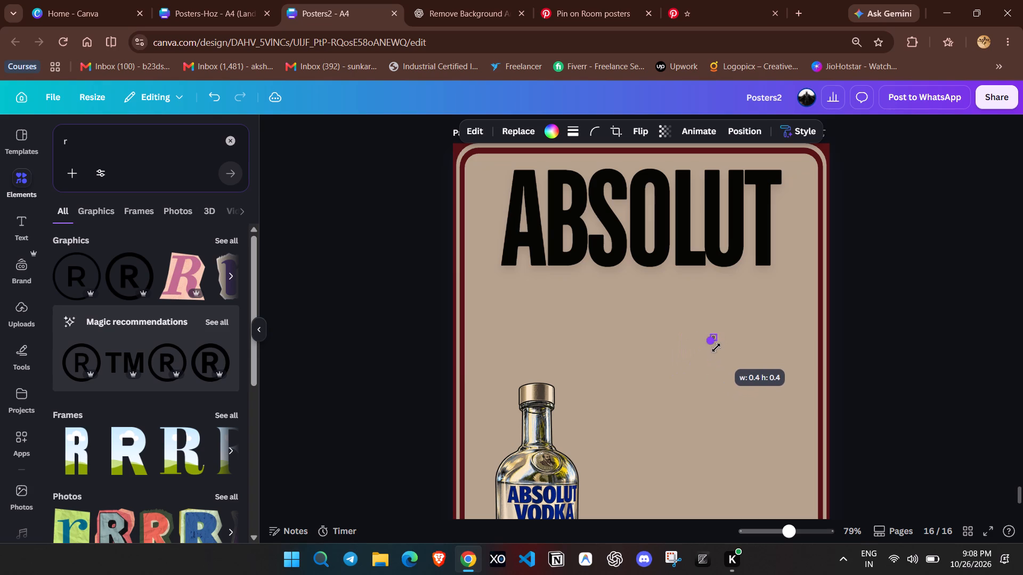
left_click_drag(716, 348, 713, 349)
Place the small registered symbol beside the upper-right corner of the T in the ABSOLUT heading.
left_click_drag(789, 540, 805, 542)
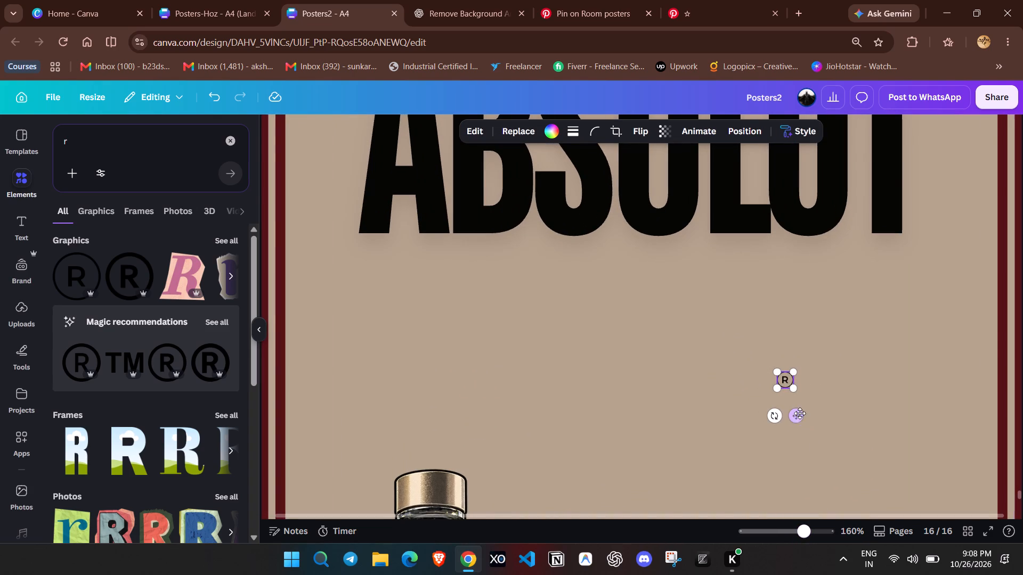
left_click_drag(800, 413, 942, 186)
scroll(940, 212, "up", 3)
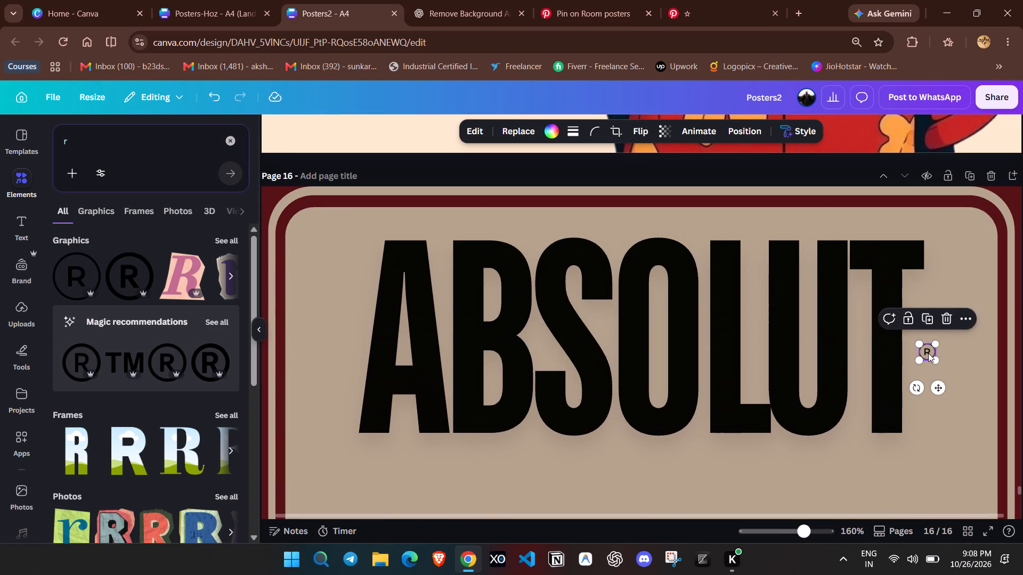
left_click_drag(928, 352, 935, 249)
left_click(946, 325)
Examine the Absolut reference poster on Pinterest and, back in Canva, compare the heading area of page 16.
left_click(587, 0)
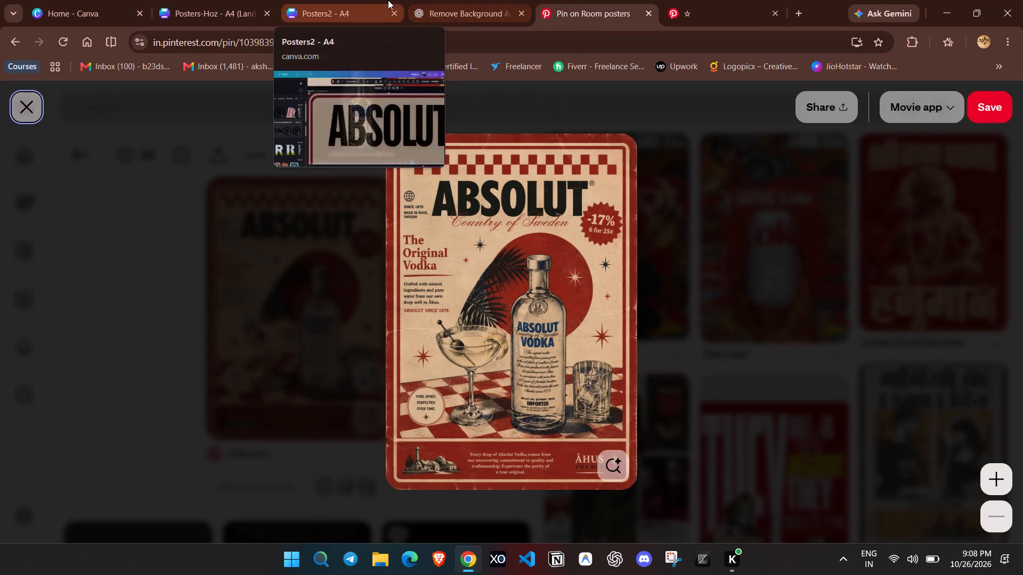
left_click(371, 0)
left_click_drag(799, 526, 774, 526)
scroll(795, 443, "down", 2)
left_click(795, 424)
left_click_drag(775, 528, 784, 527)
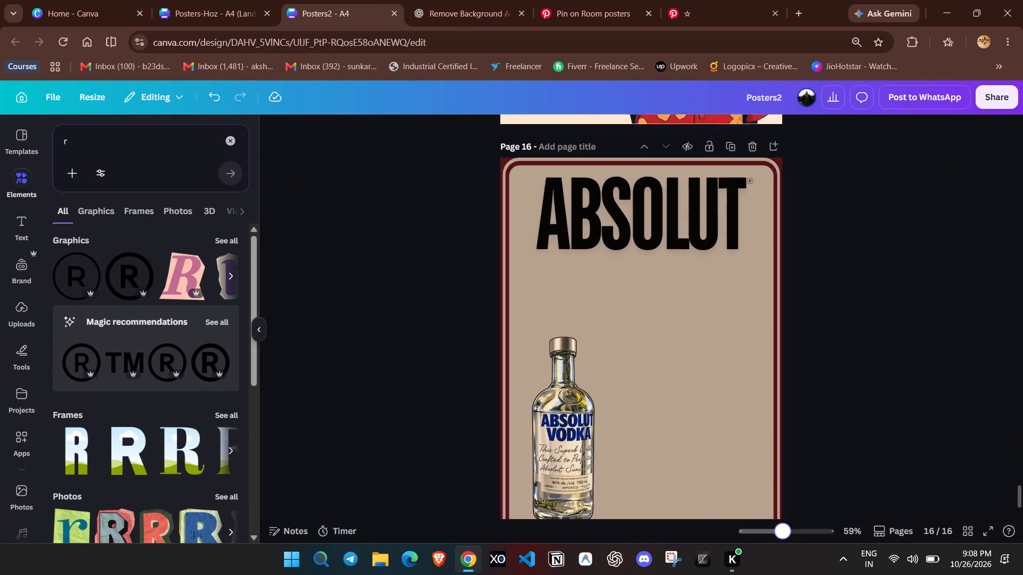
left_click_drag(784, 527, 786, 527)
left_click(931, 322)
Add the "Elegant Cursive" text combination to the poster, ungroup it and delete the word Elegant.
left_click(233, 138)
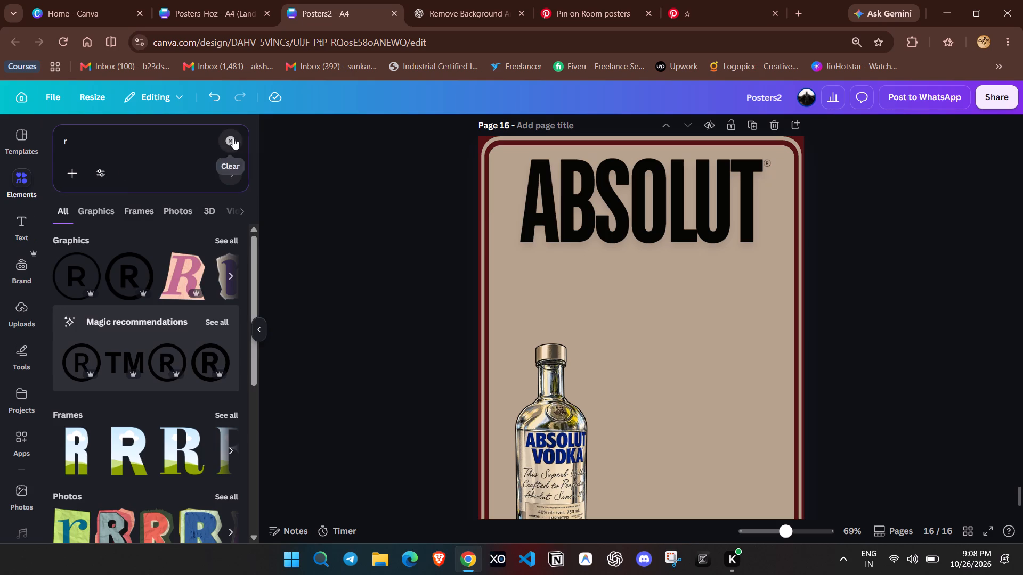
left_click(20, 226)
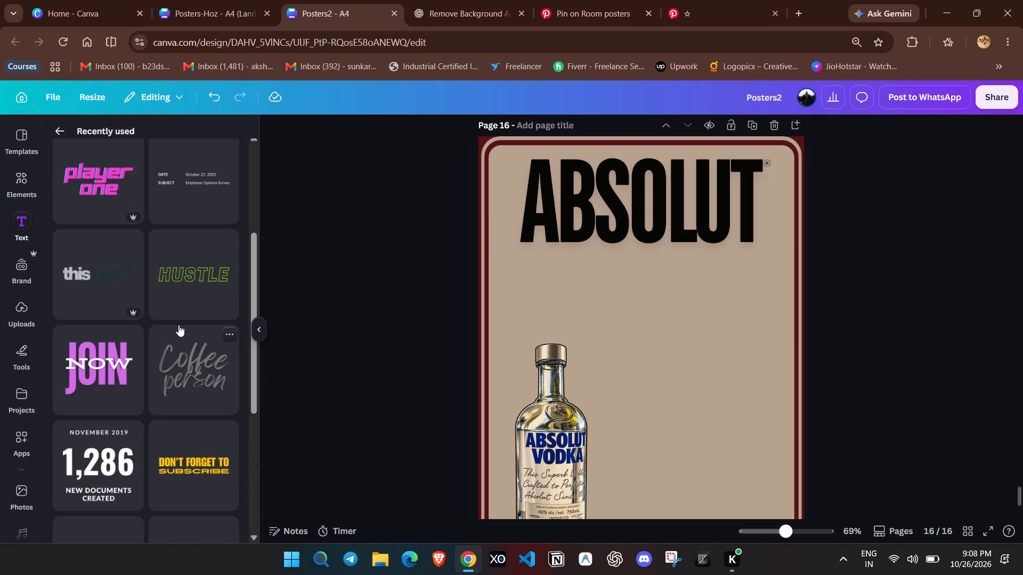
scroll(180, 324, "down", 12)
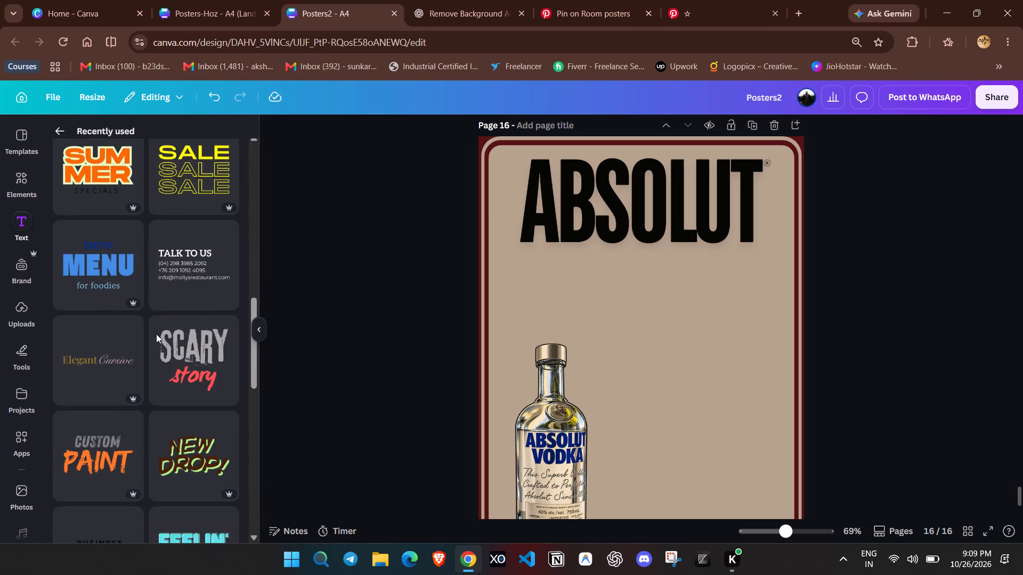
scroll(143, 348, "up", 1)
left_click(84, 211)
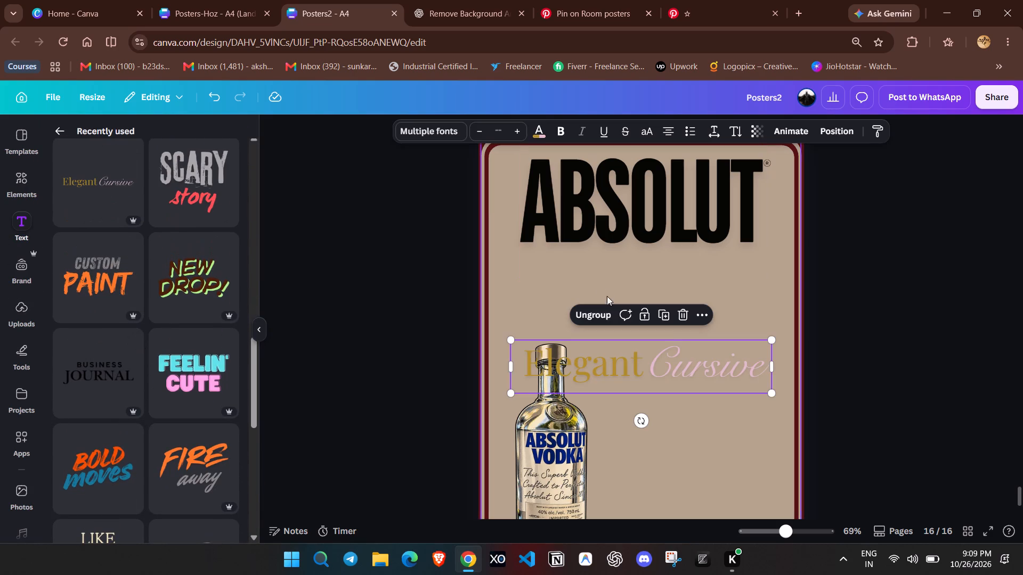
left_click(611, 310)
left_click(680, 307)
left_click(542, 282)
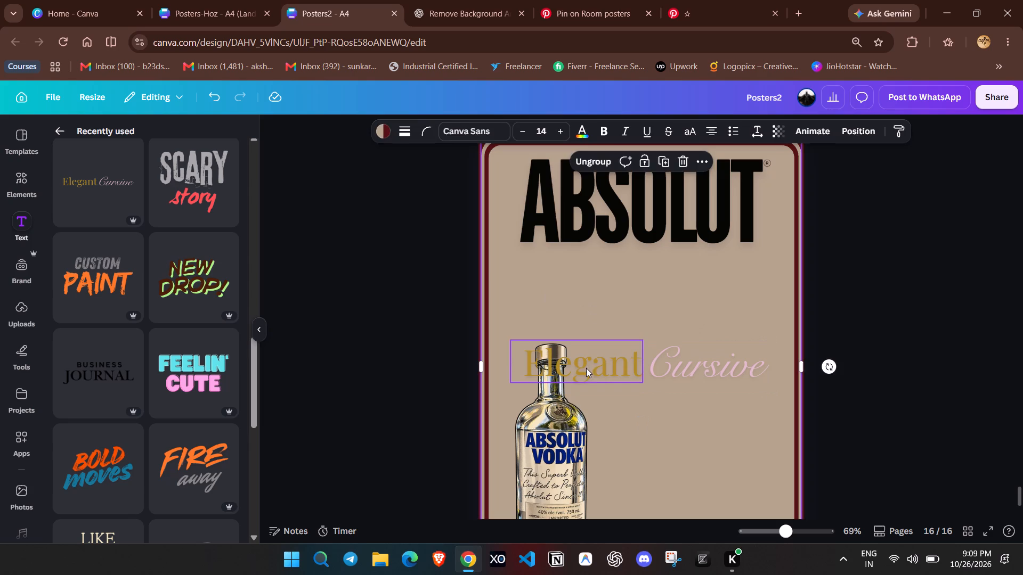
left_click(586, 369)
left_click(594, 314)
Replace the Cursive text with "Country of Sweden" and widen its text box to the left.
double_click(686, 377)
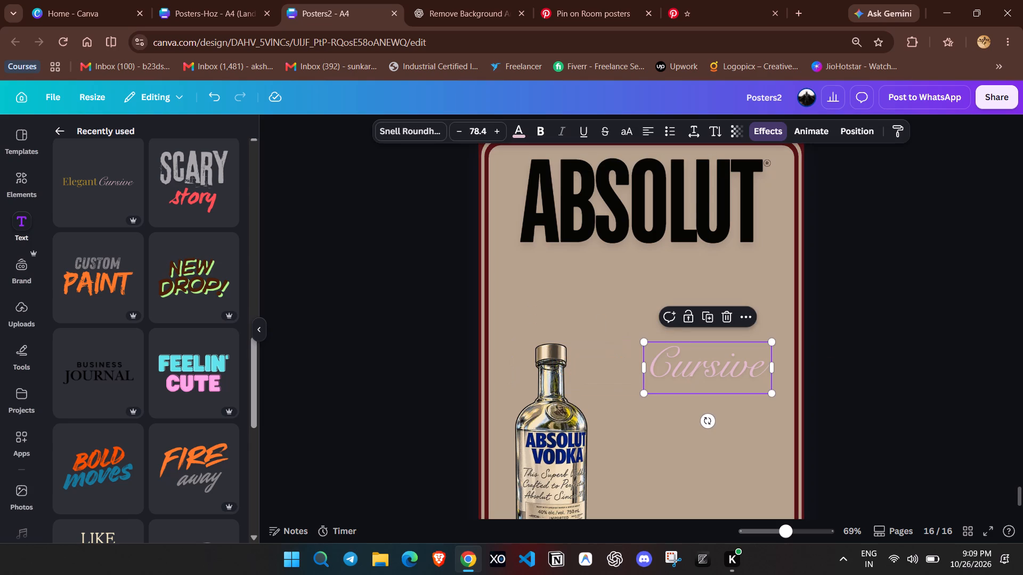
type("County")
key("space")
key("BackSpace")
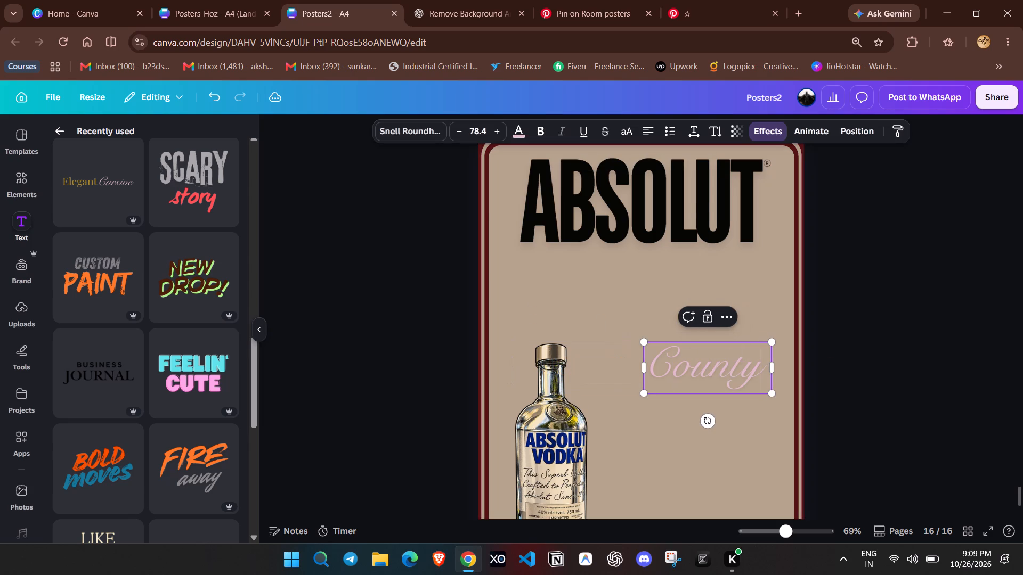
key("BackSpace")
type("ry of Sweden")
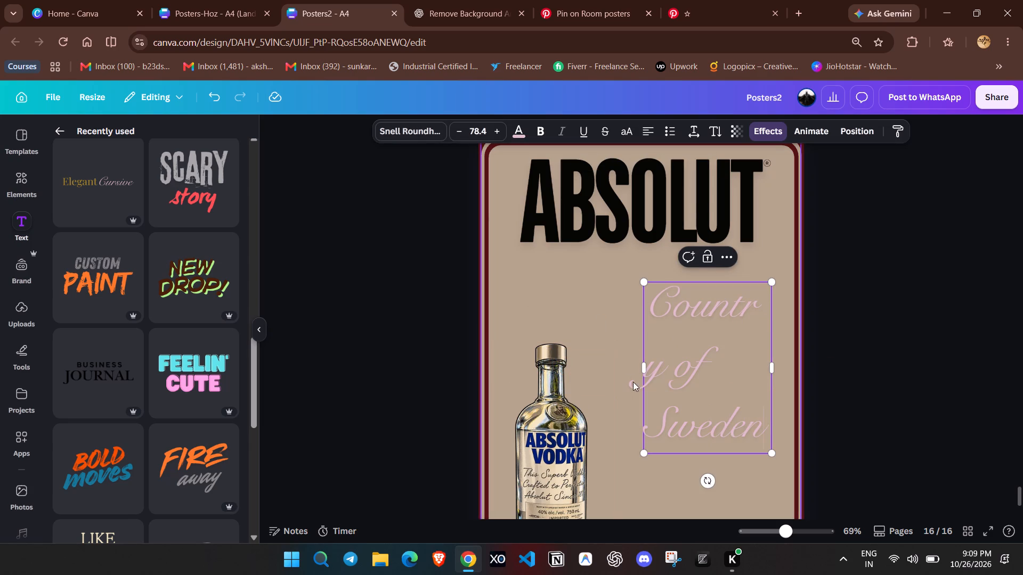
left_click_drag(643, 372, 454, 375)
Set the font size of the "Country of Sweden" text to 45.
left_click(487, 134)
type("45")
key("Return")
left_click(938, 321)
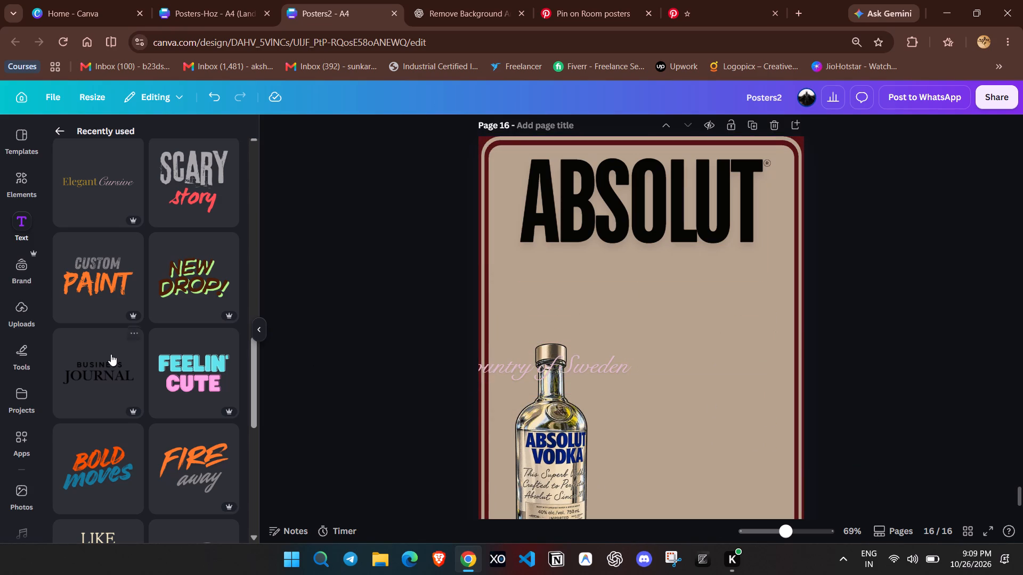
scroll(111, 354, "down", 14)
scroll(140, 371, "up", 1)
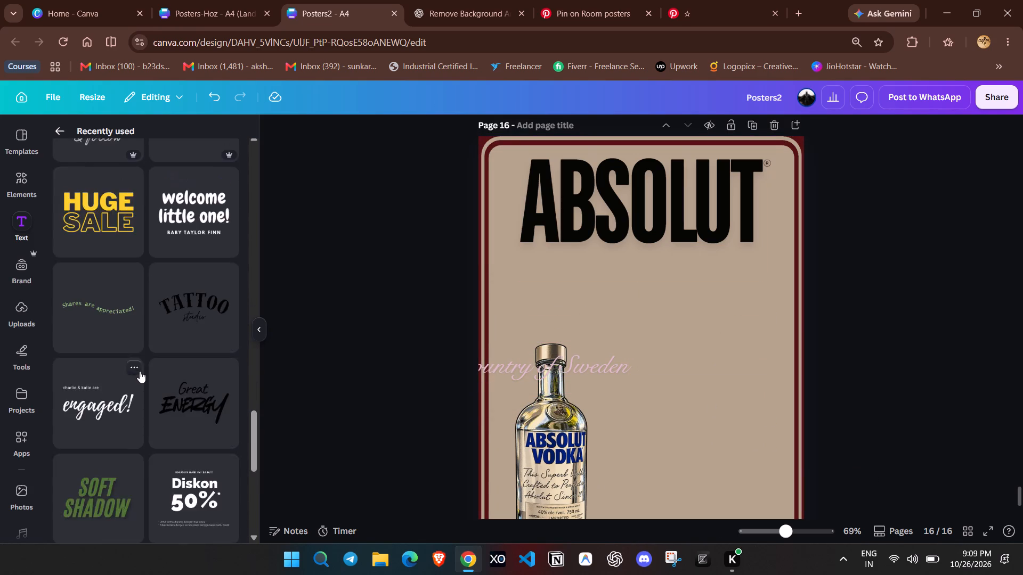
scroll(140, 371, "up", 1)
Move the "Country of Sweden" text up over the lower edge of the ABSOLUT heading.
left_click_drag(606, 366, 704, 244)
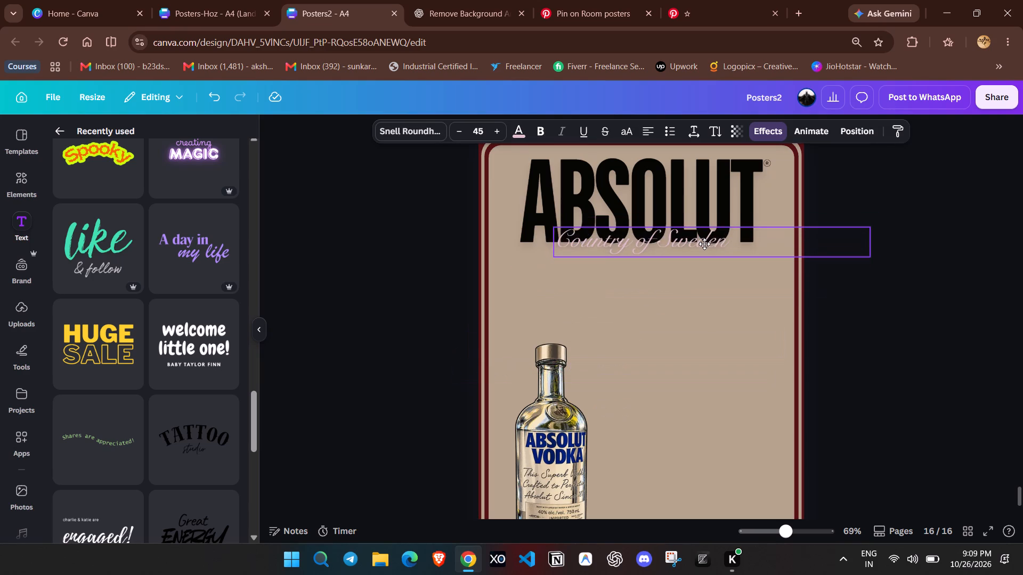
left_click_drag(704, 244, 704, 245)
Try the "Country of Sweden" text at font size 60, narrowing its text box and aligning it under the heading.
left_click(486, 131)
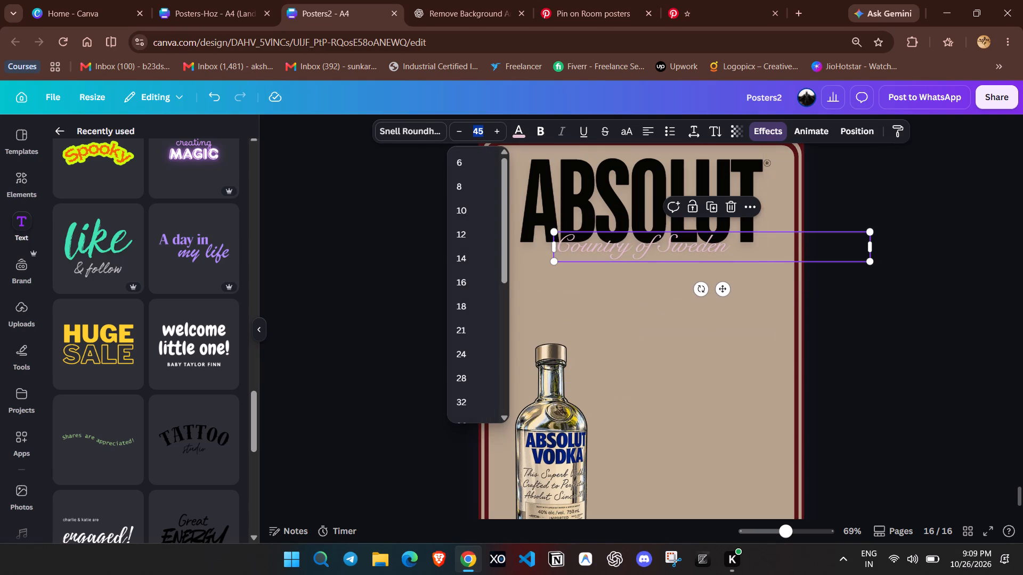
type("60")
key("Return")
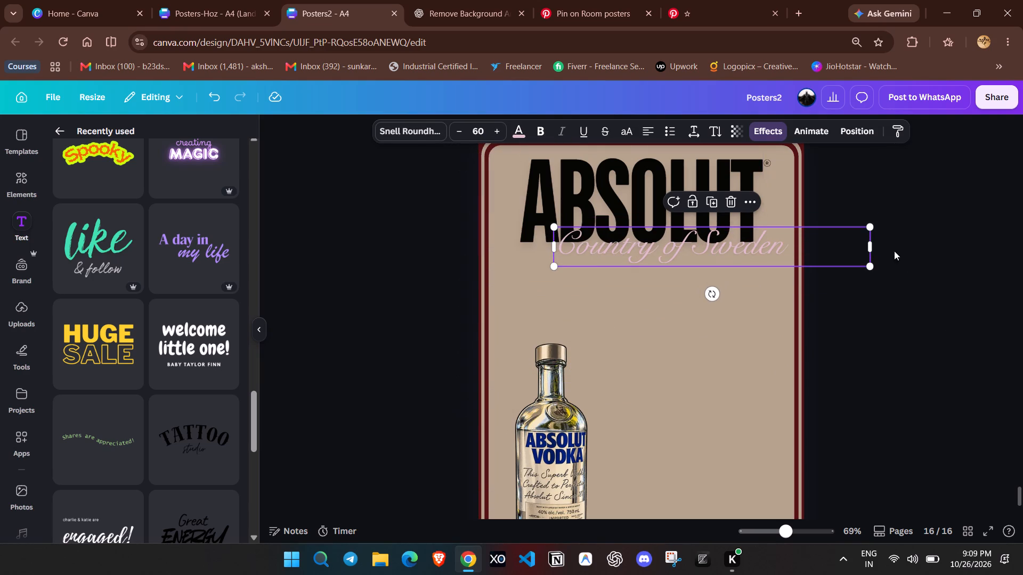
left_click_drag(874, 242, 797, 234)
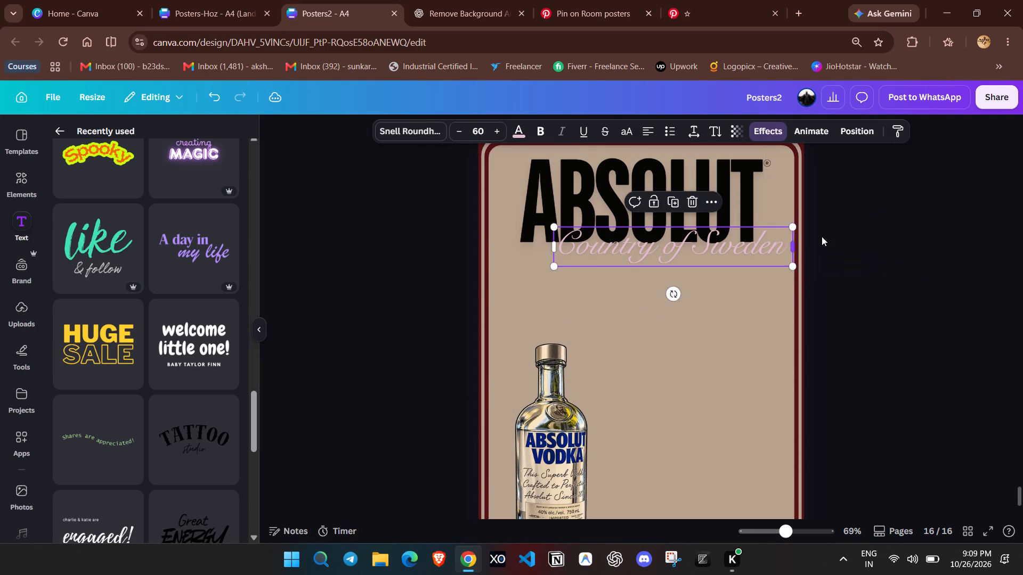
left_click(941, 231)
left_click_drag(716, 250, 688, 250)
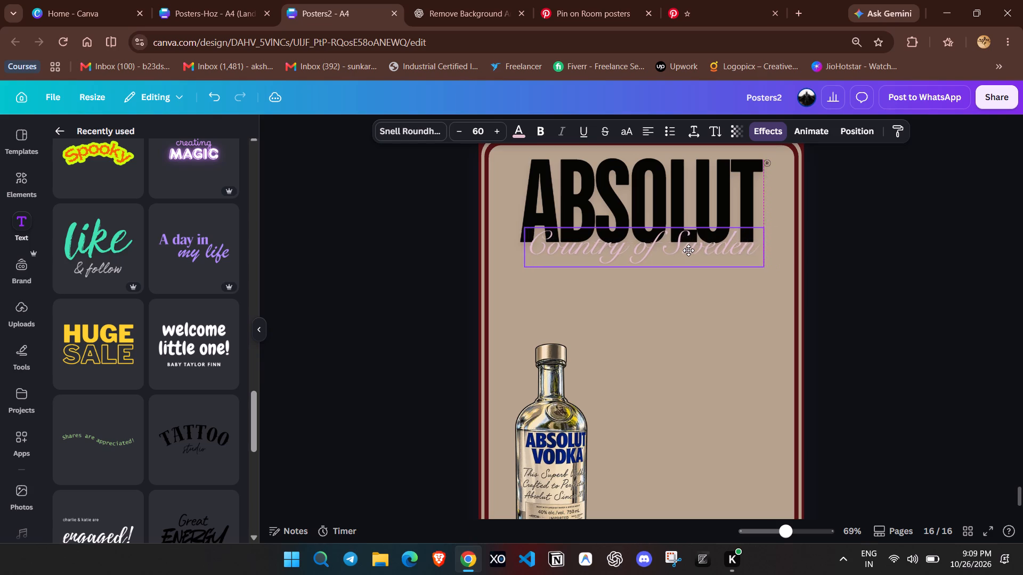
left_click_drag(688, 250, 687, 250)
Set the "Country of Sweden" font size to 50, fit its text box and centre it across the lower edge of ABSOLUT.
left_click(480, 132)
type("50")
key("Return")
left_click_drag(762, 249, 747, 249)
left_click_drag(750, 250, 712, 245)
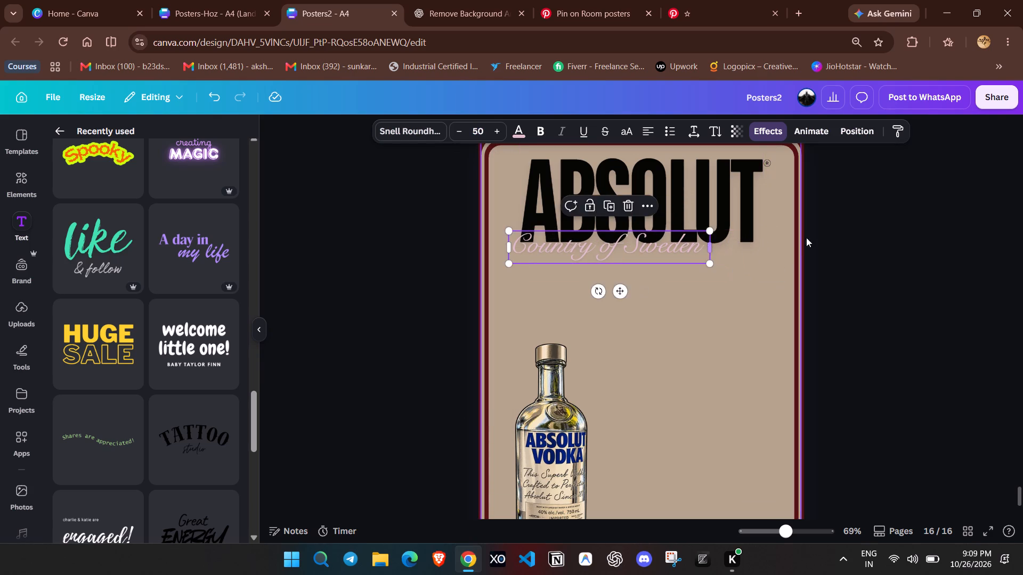
left_click(855, 225)
left_click_drag(645, 250, 677, 251)
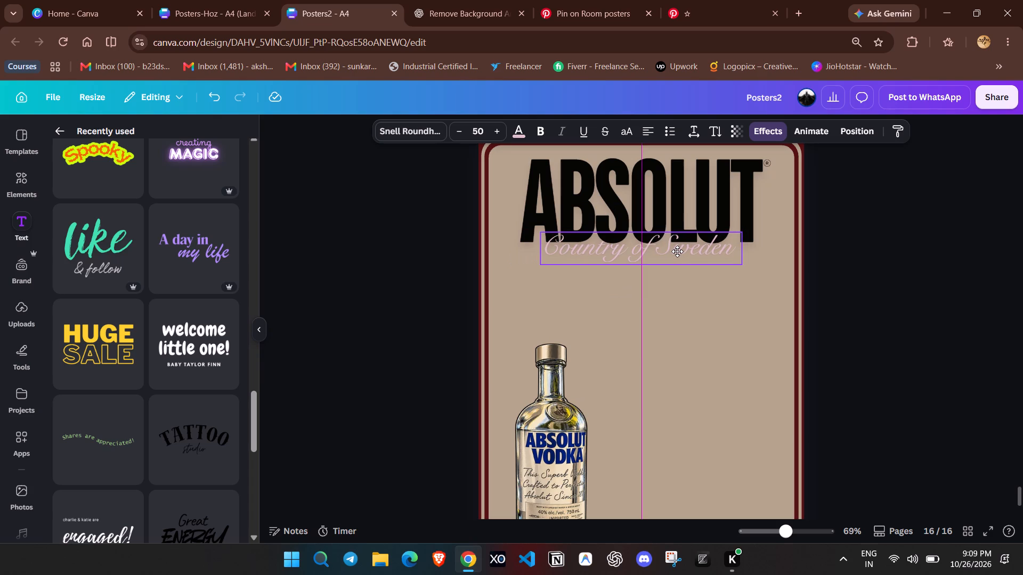
left_click_drag(677, 251, 677, 255)
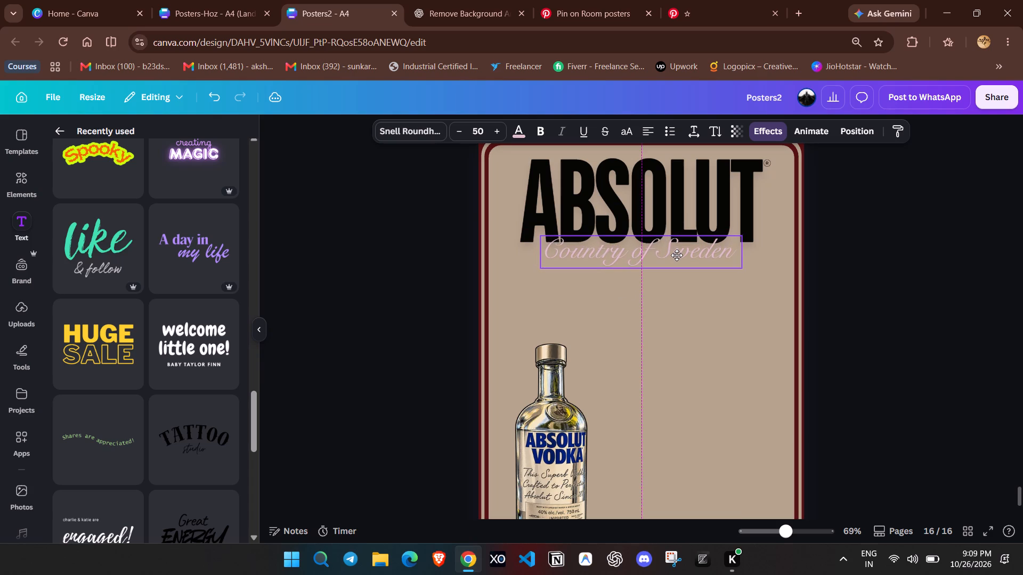
left_click_drag(677, 255, 679, 251)
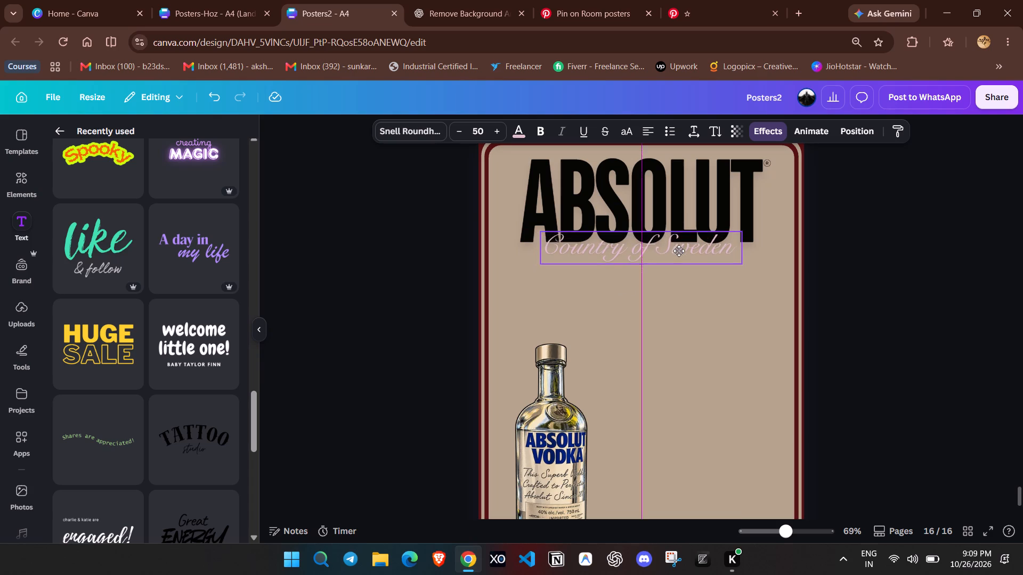
left_click_drag(679, 251, 676, 256)
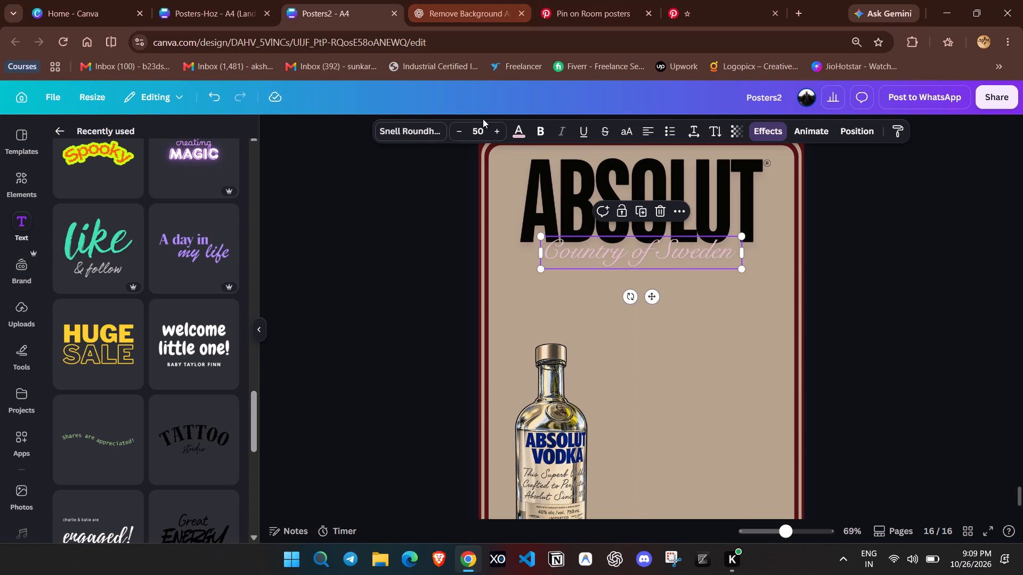
Change the "Country of Sweden" text colour to the dark maroon used for the poster border.
left_click(519, 142)
left_click(513, 135)
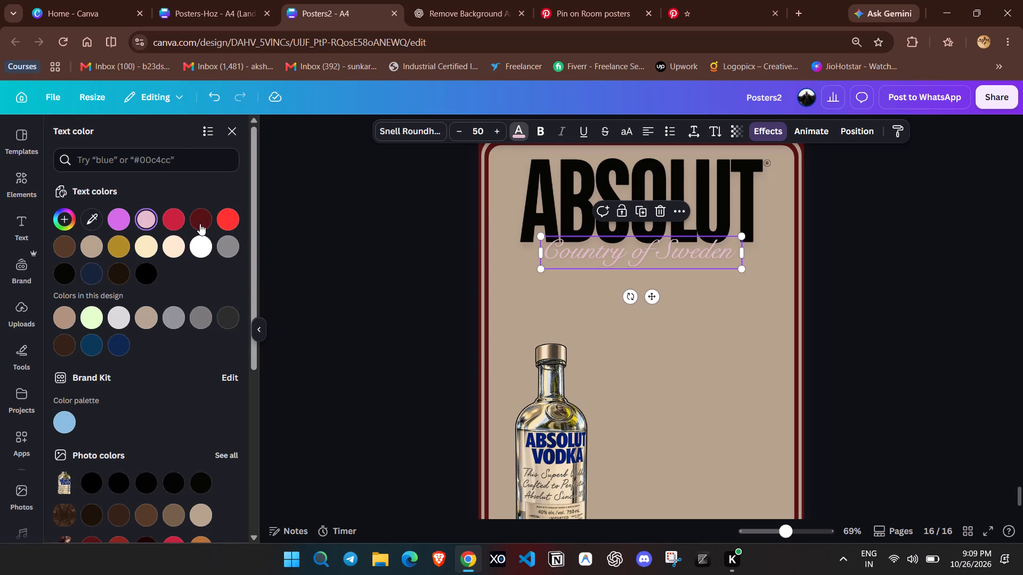
left_click(197, 212)
double_click(946, 317)
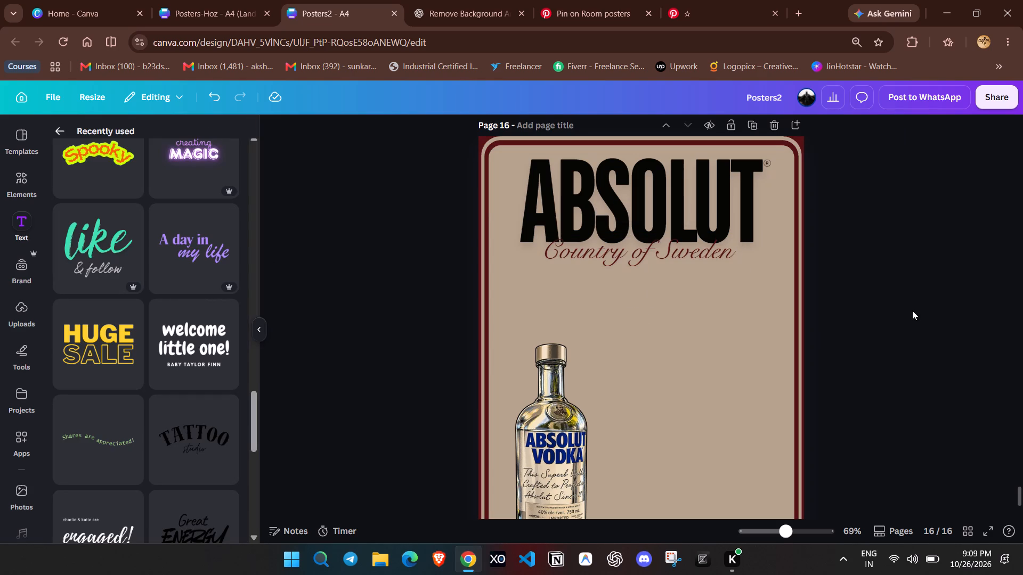
scroll(931, 248, "down", 4)
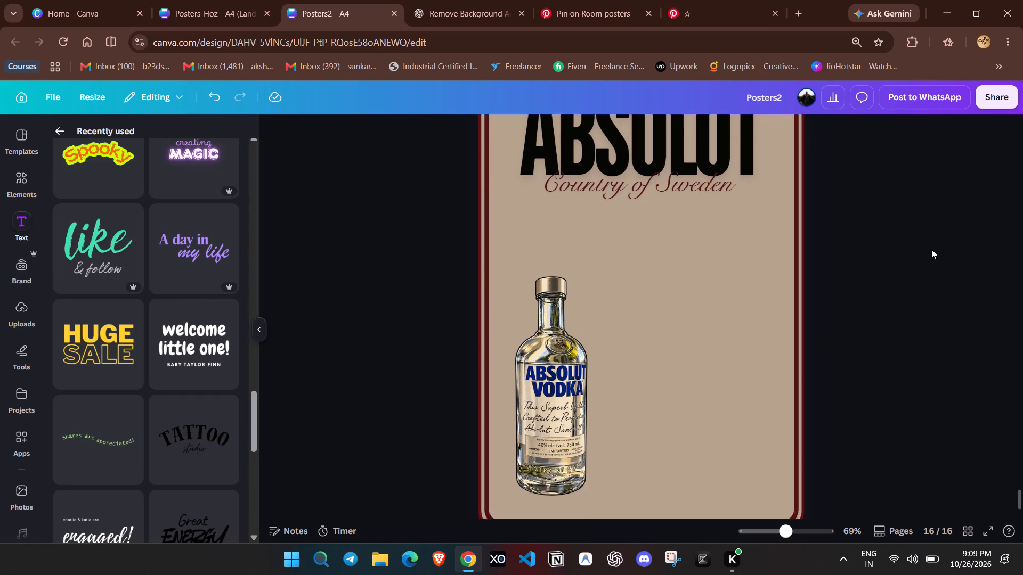
In a new browser tab, search Google Images for "drinks glass" and browse the results, checking back with the Pinterest reference.
left_click(792, 7)
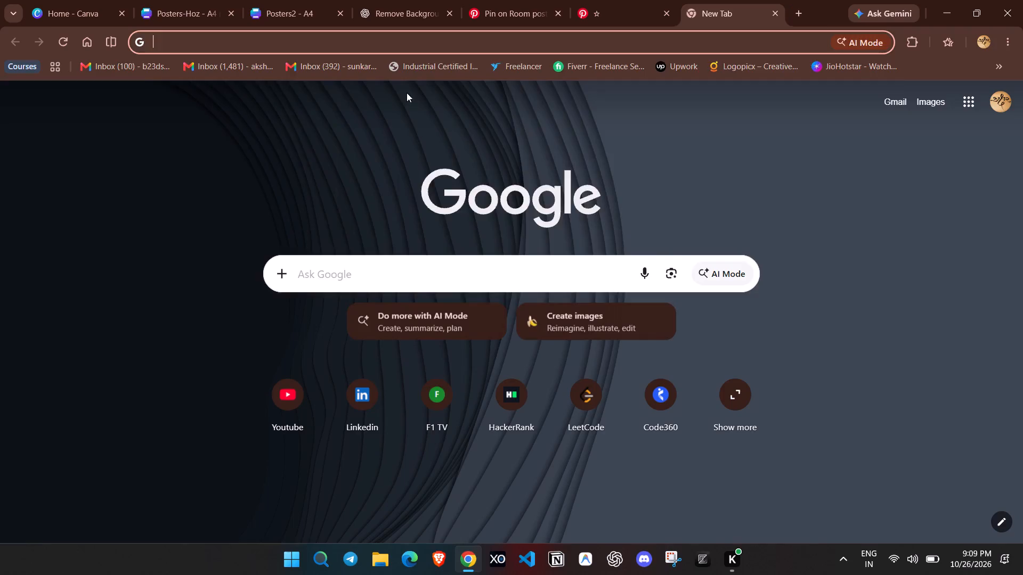
type("drinks c")
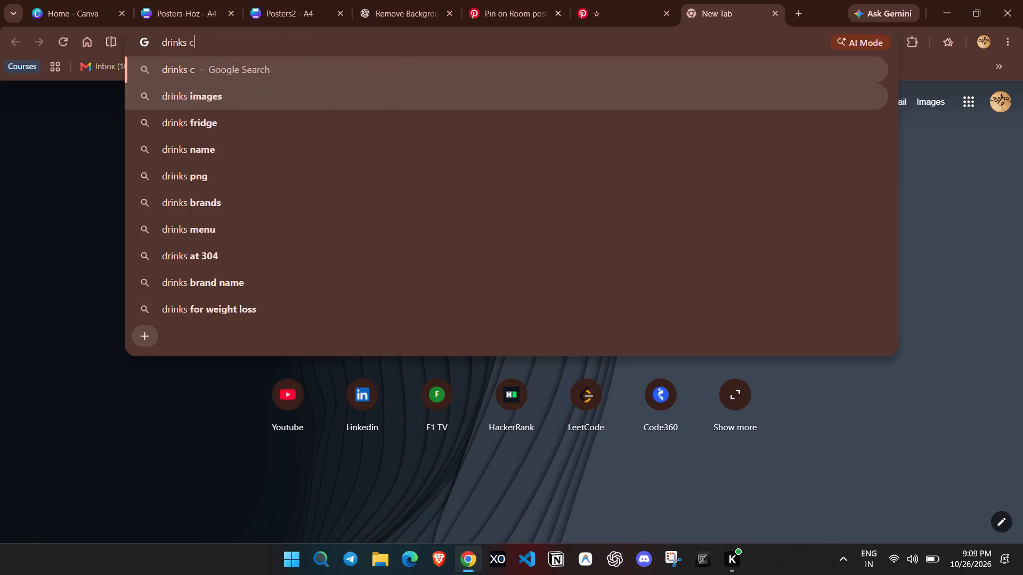
key("BackSpace")
type("glass")
key("space")
key("Return")
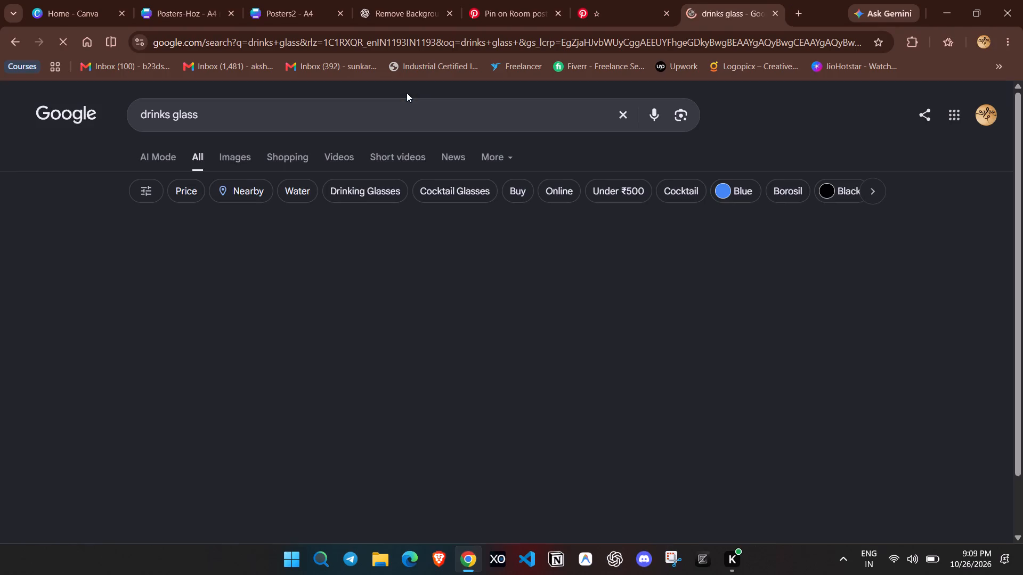
left_click(240, 157)
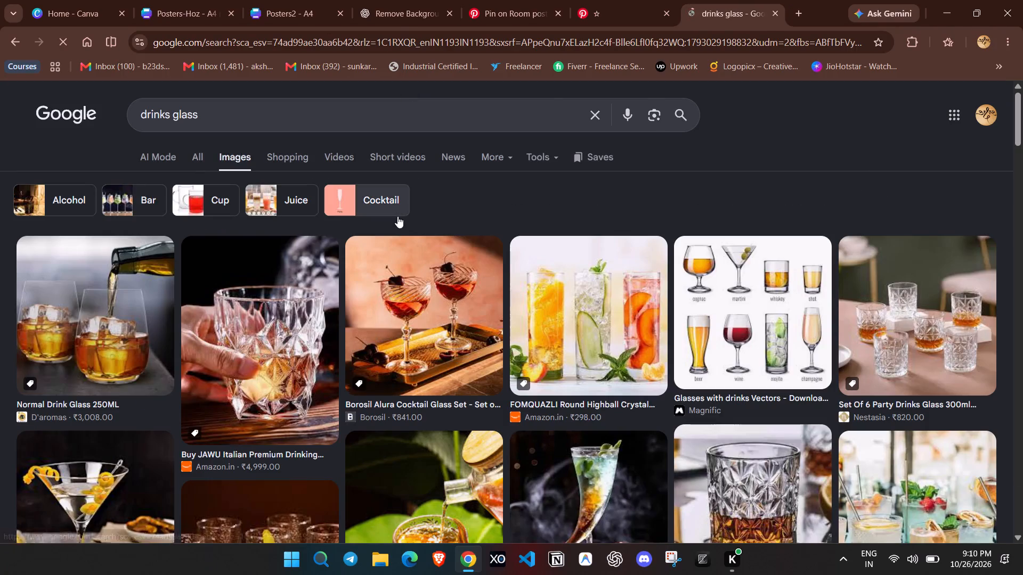
scroll(563, 317, "down", 2)
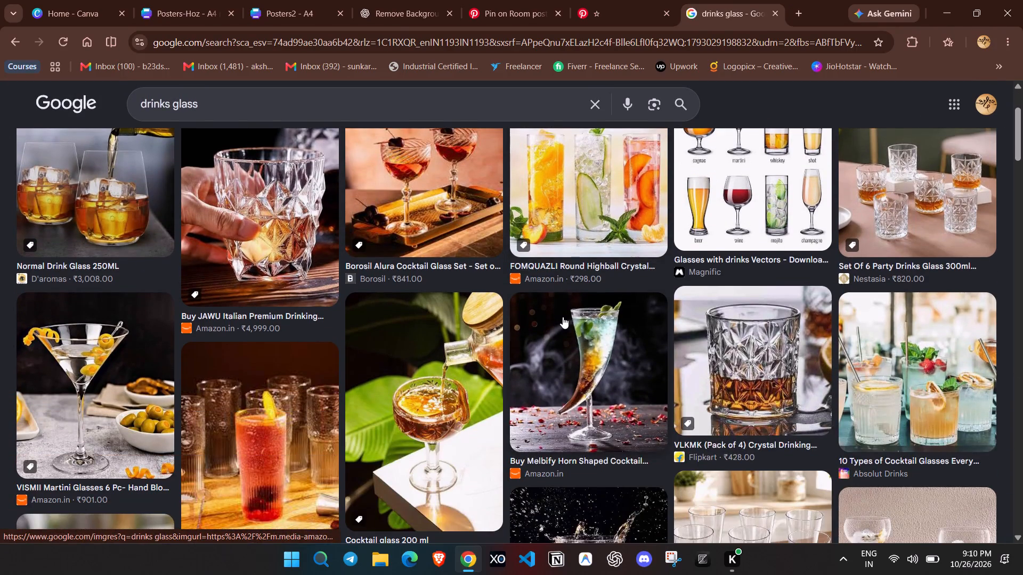
scroll(578, 348, "down", 3)
left_click(602, 0)
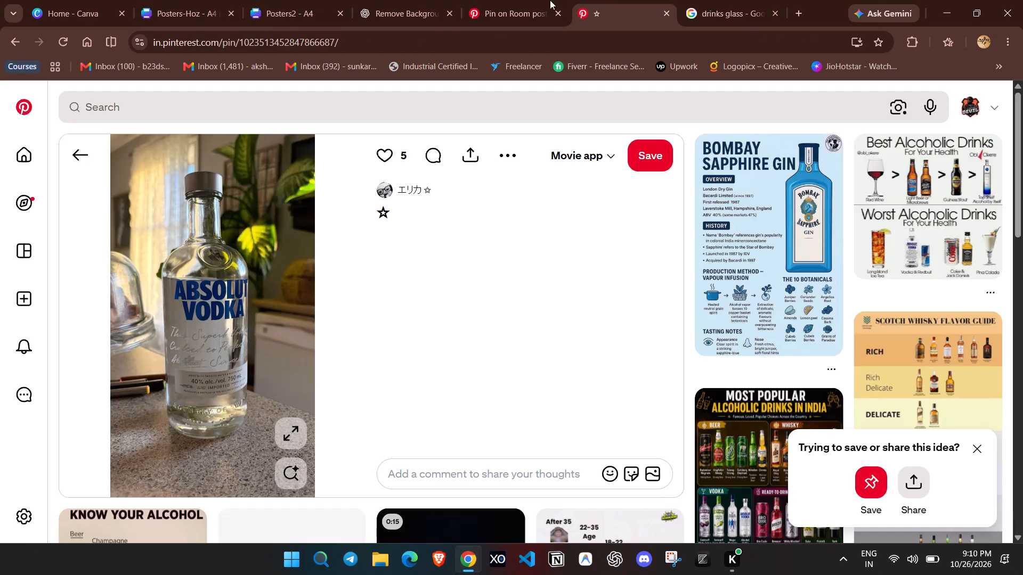
left_click(526, 0)
left_click(759, 0)
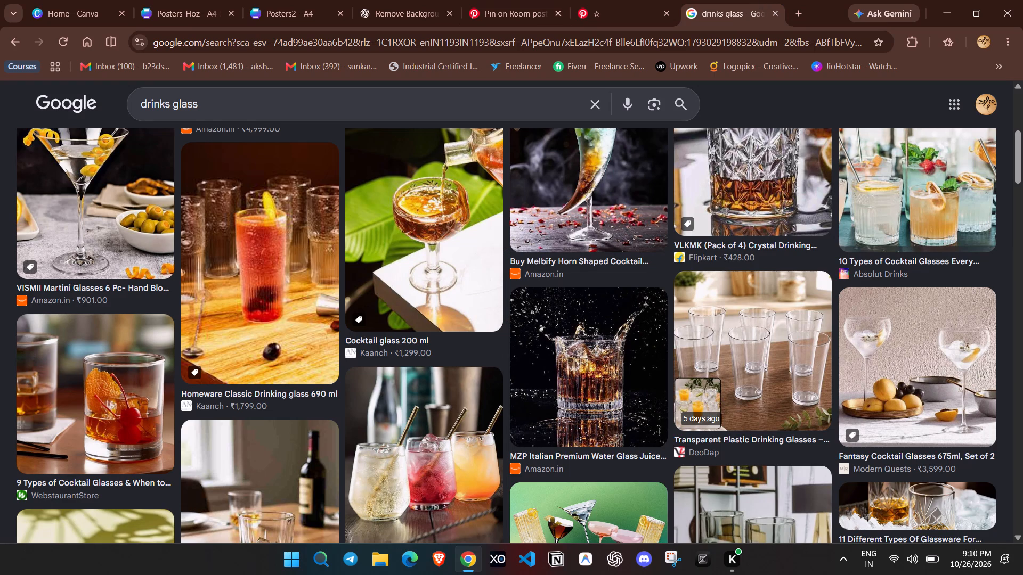
Search Google Images for "wine glass" and compare the results with the glasses in the Absolut reference poster on Pinterest.
left_click_drag(310, 107, 90, 113)
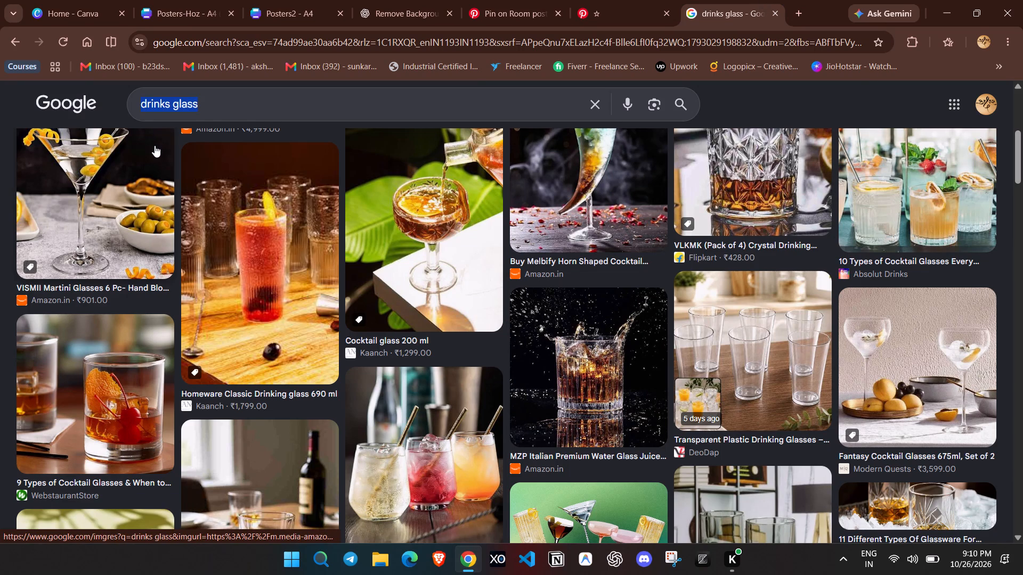
type("wine glass")
key("Return")
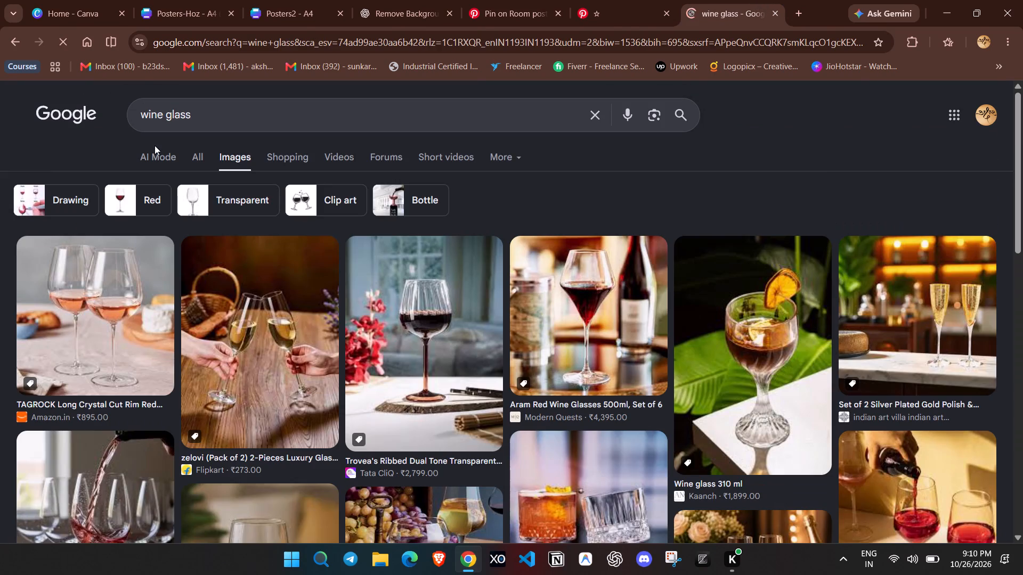
scroll(506, 336, "down", 3)
scroll(295, 352, "down", 2)
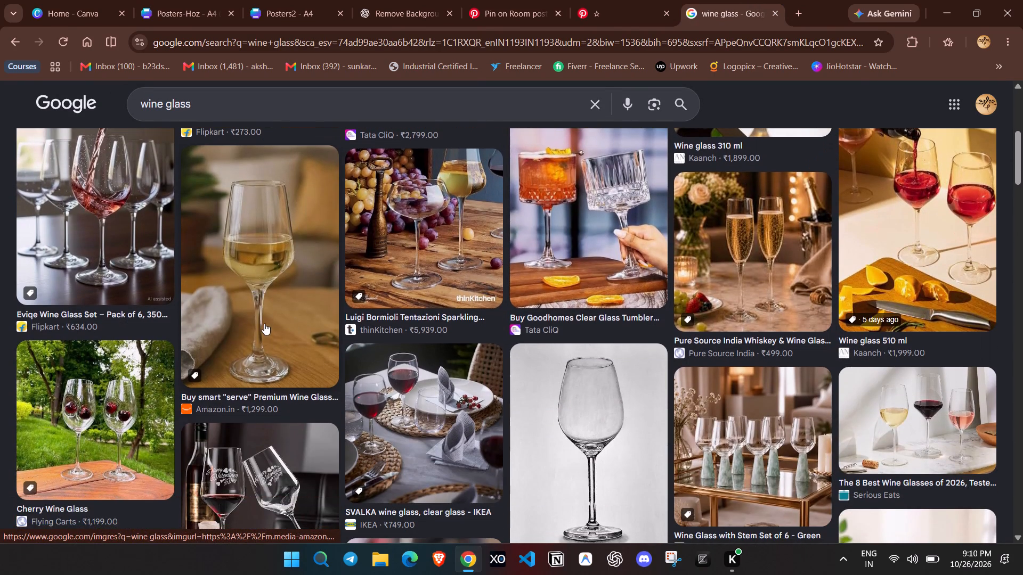
scroll(264, 323, "down", 2)
scroll(265, 322, "up", 3)
left_click(586, 0)
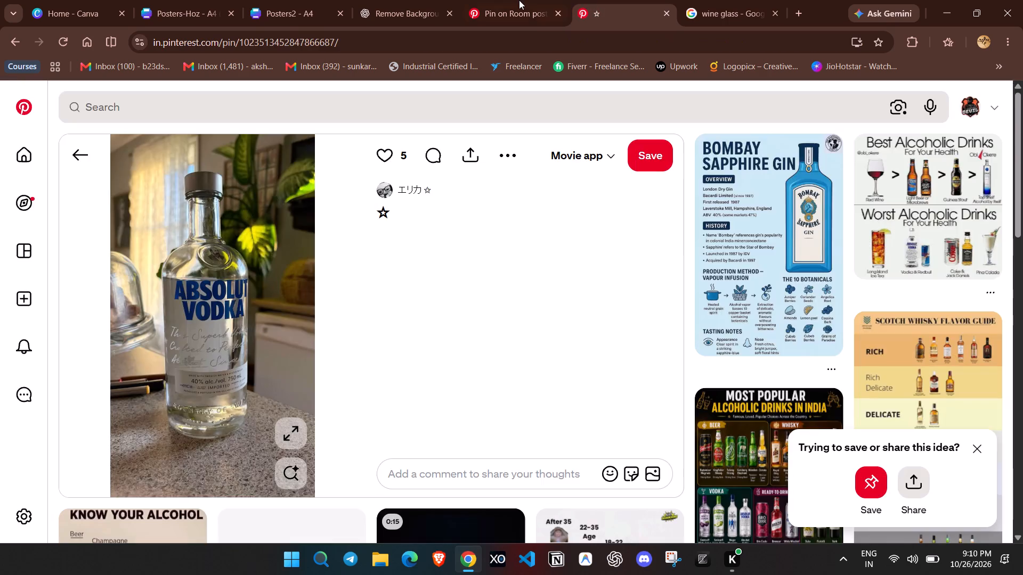
left_click(513, 0)
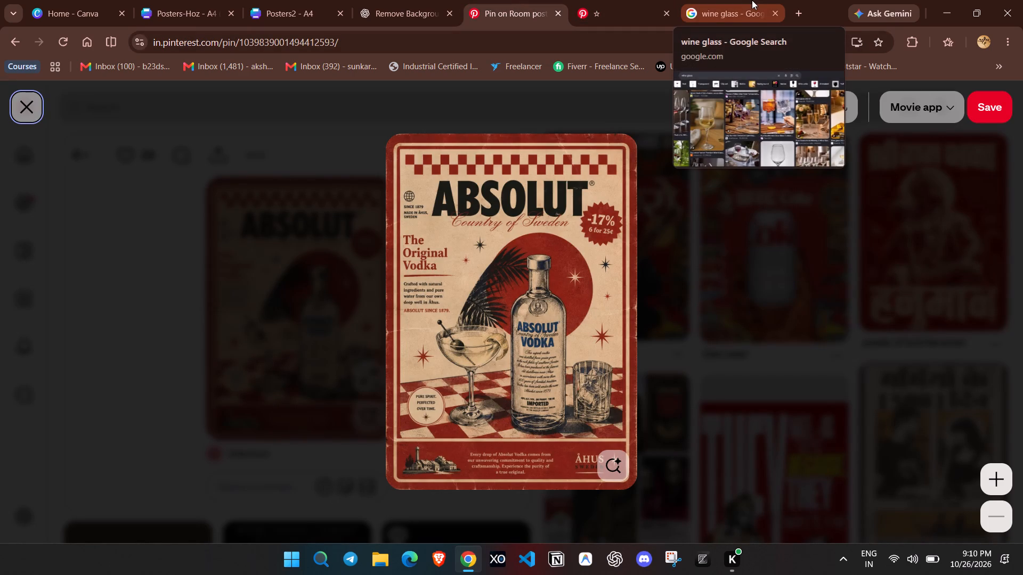
left_click(749, 3)
scroll(624, 252, "down", 3)
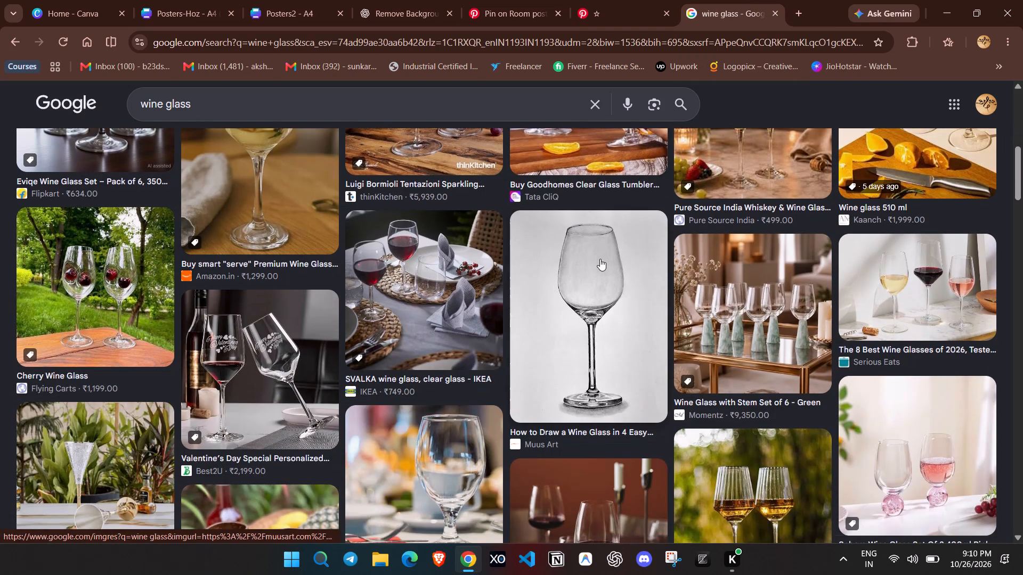
scroll(604, 247, "down", 1)
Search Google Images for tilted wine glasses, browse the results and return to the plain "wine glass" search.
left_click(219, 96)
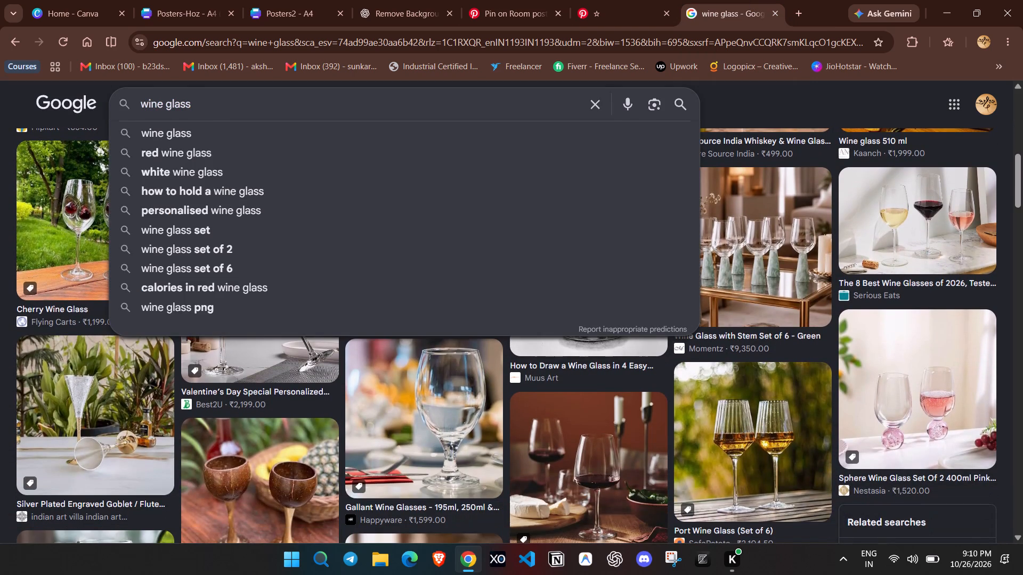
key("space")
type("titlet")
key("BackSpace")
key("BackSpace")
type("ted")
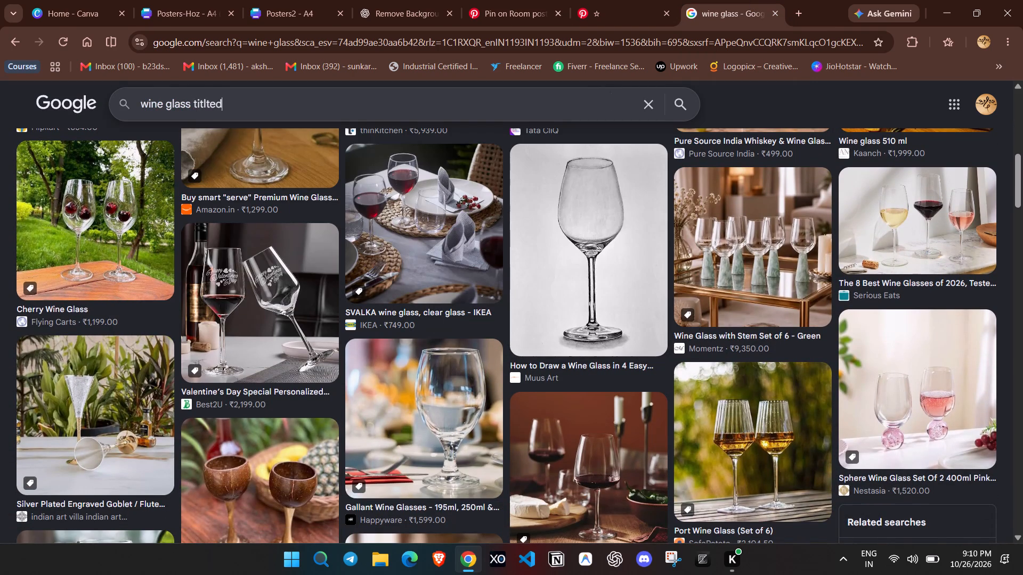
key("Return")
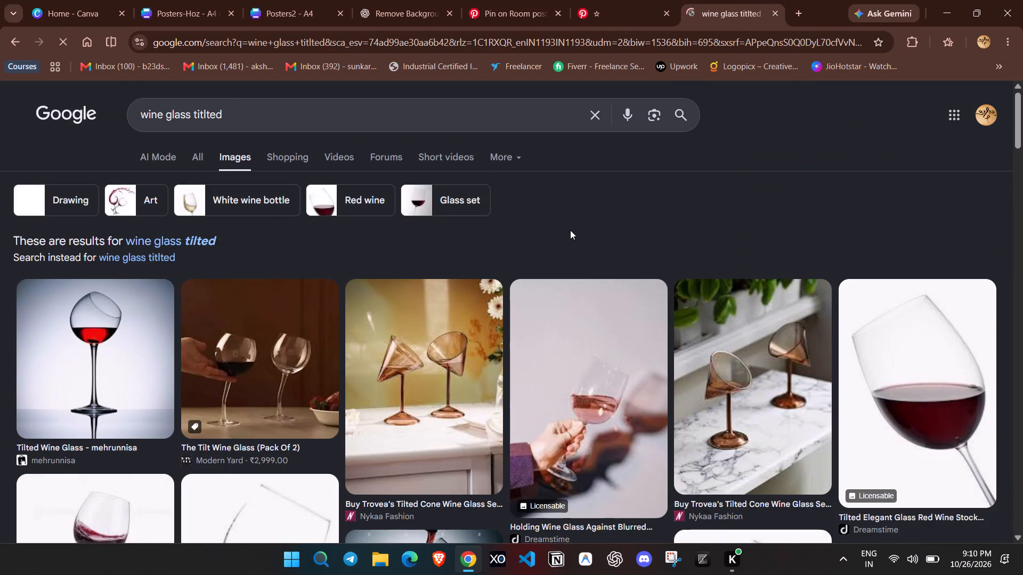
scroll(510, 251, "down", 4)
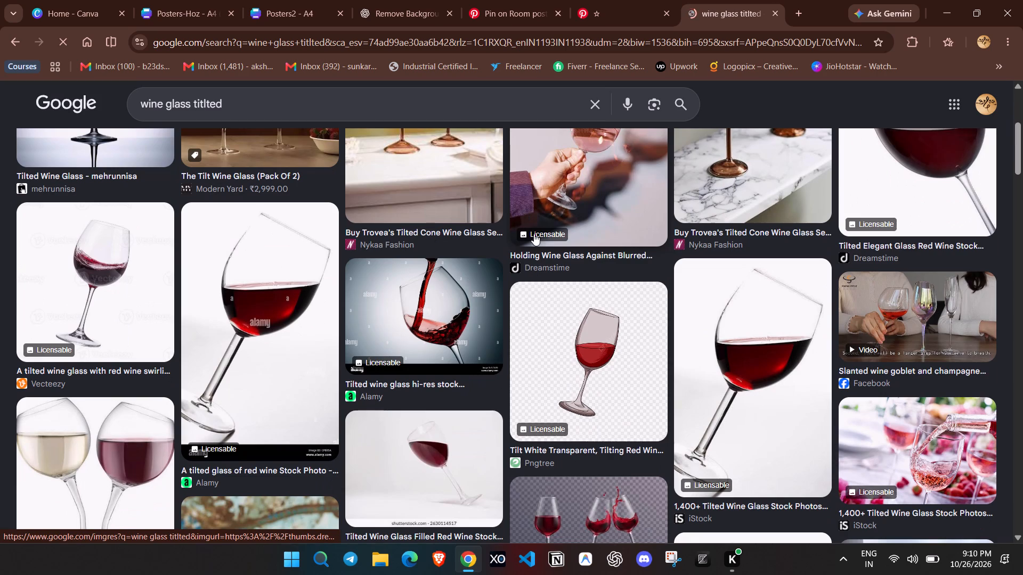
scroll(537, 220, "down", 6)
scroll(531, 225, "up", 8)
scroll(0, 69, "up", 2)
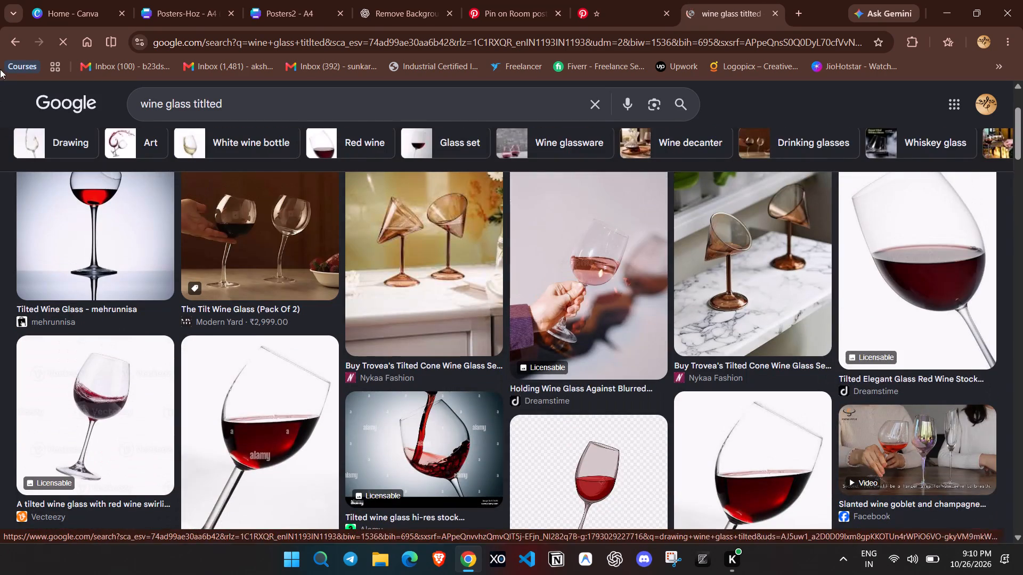
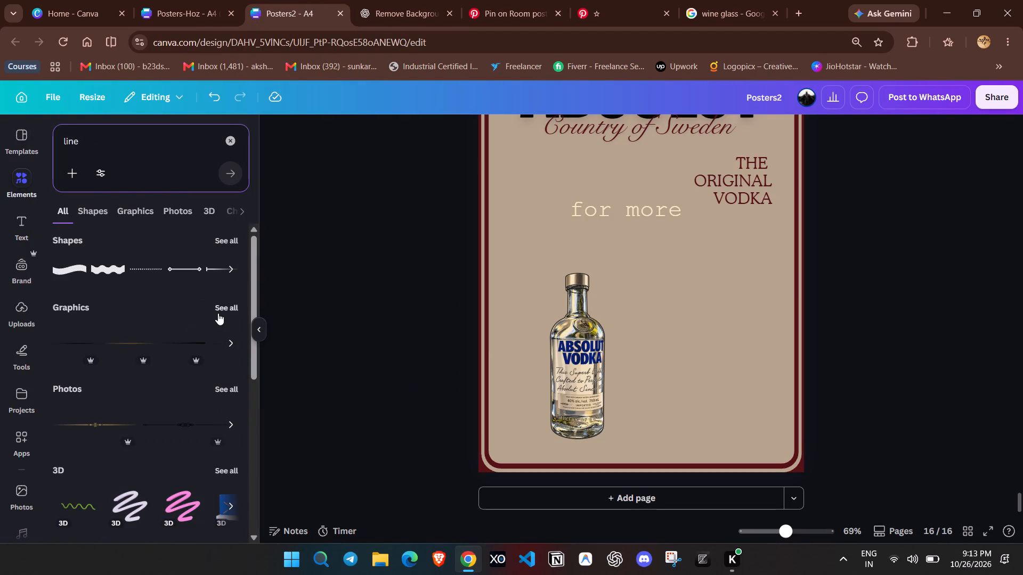
left_click(218, 313)
scroll(153, 366, "down", 1)
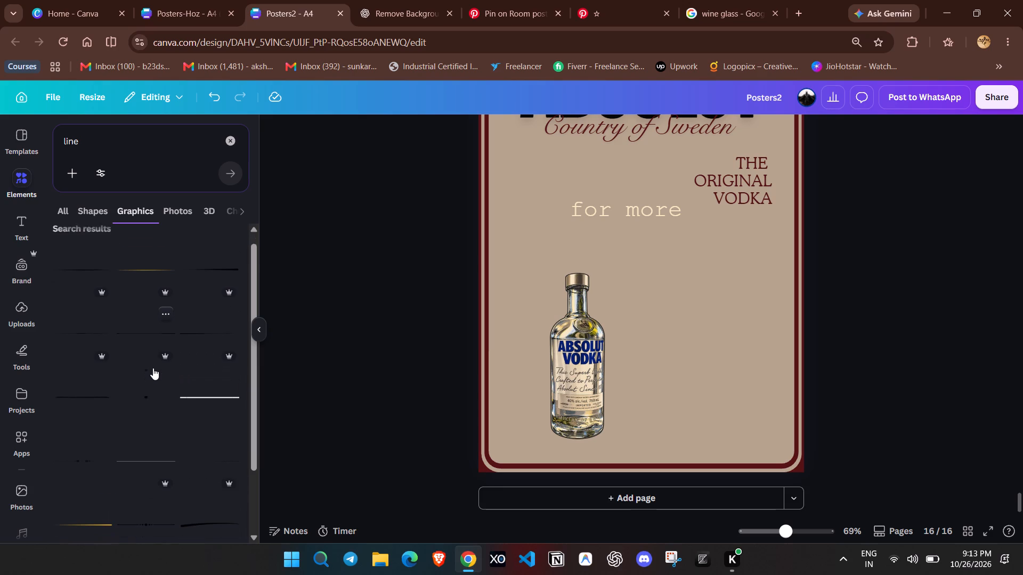
scroll(153, 368, "down", 2)
left_click(199, 339)
left_click_drag(645, 245, 730, 222)
left_click_drag(661, 223, 711, 204)
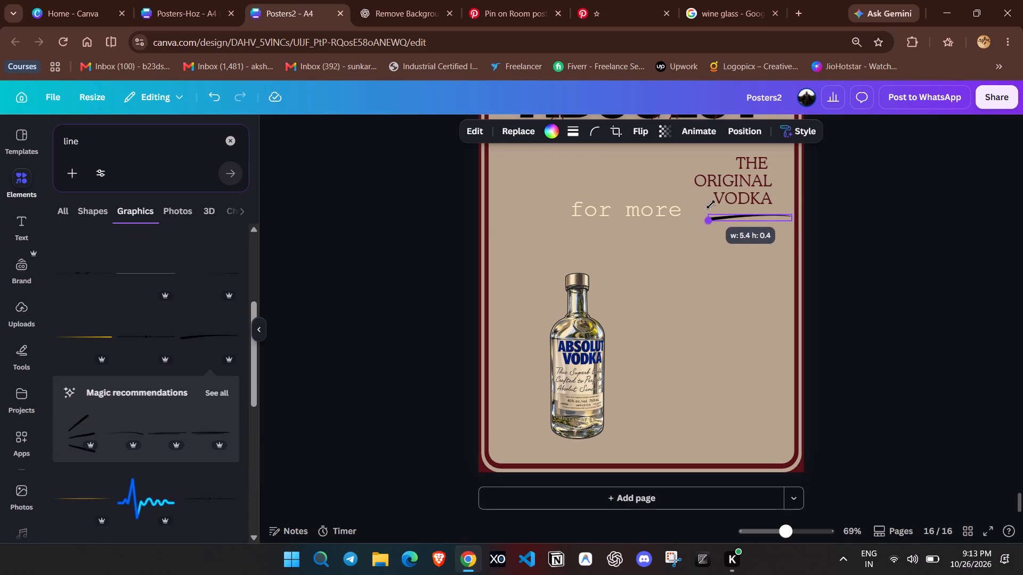
left_click_drag(711, 204, 719, 202)
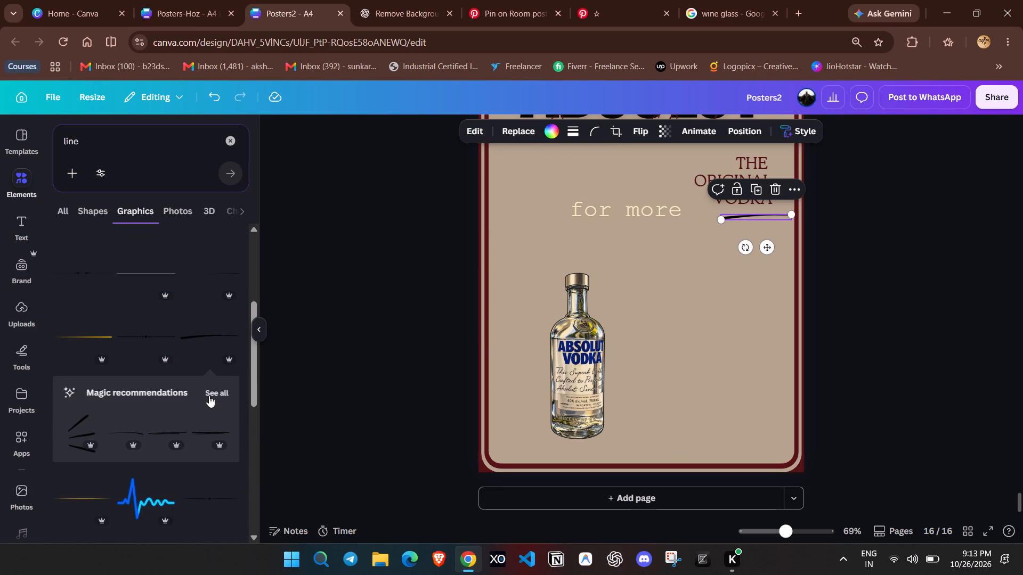
Replace the tapered brush line with the thin scribbled double-stroke underline from its magic recommendations.
left_click(209, 396)
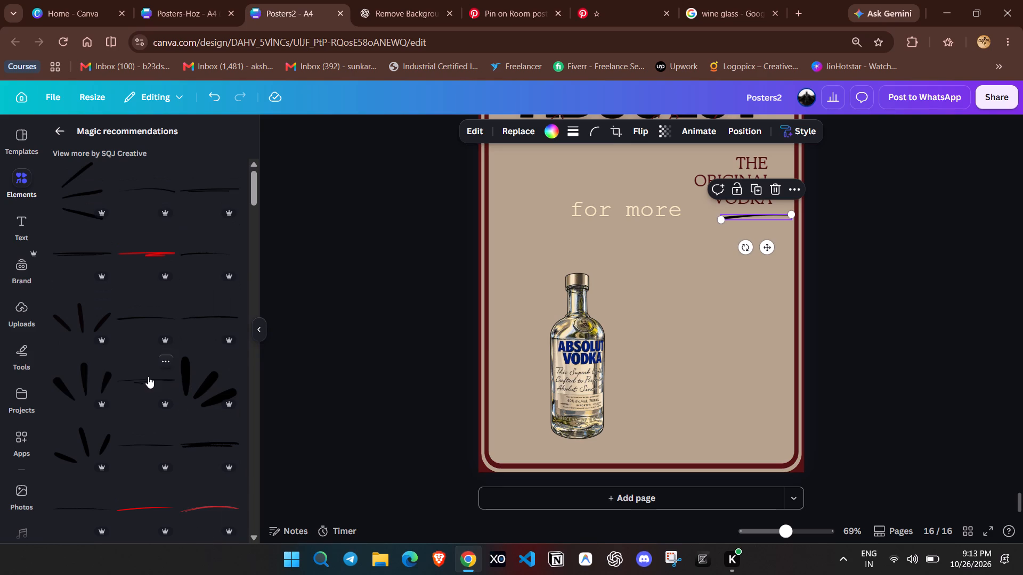
left_click(148, 376)
left_click_drag(671, 242, 760, 226)
left_click_drag(764, 217, 764, 241)
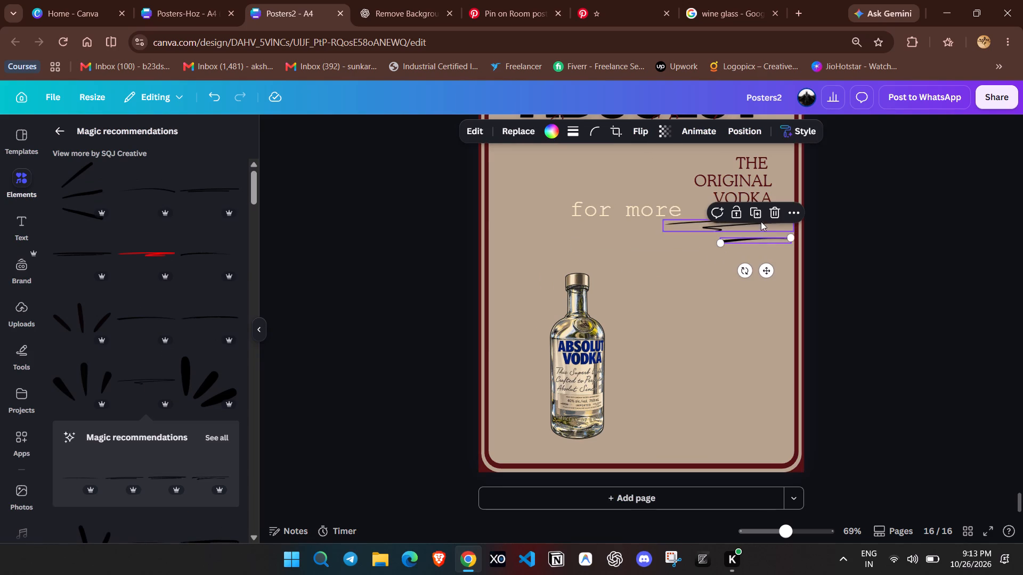
left_click(773, 214)
Shrink the scribbled underline and position it directly beneath the word "VODKA".
left_click(728, 225)
left_click(710, 232)
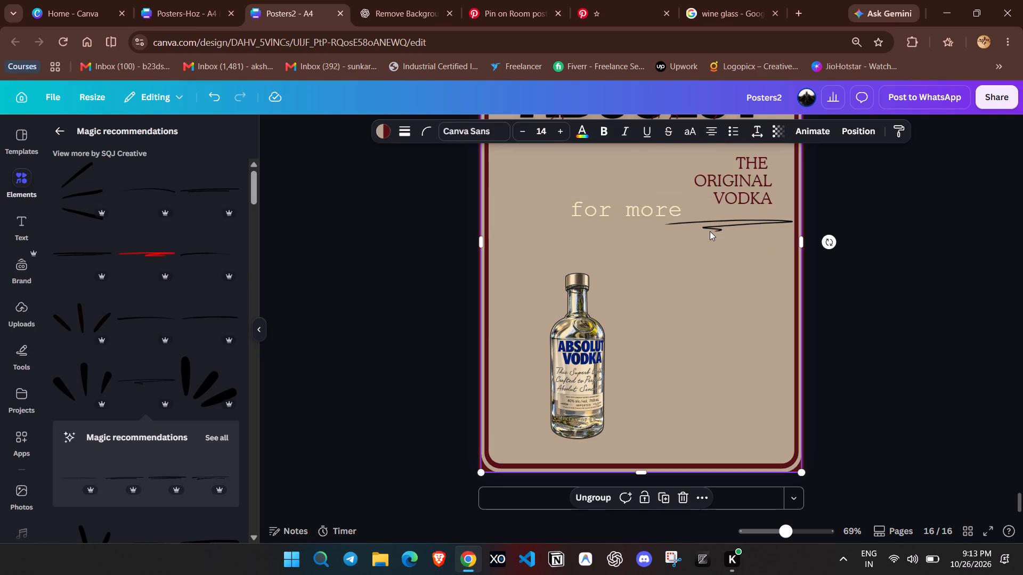
left_click(711, 229)
left_click(669, 228)
left_click(665, 232)
left_click_drag(663, 232, 688, 224)
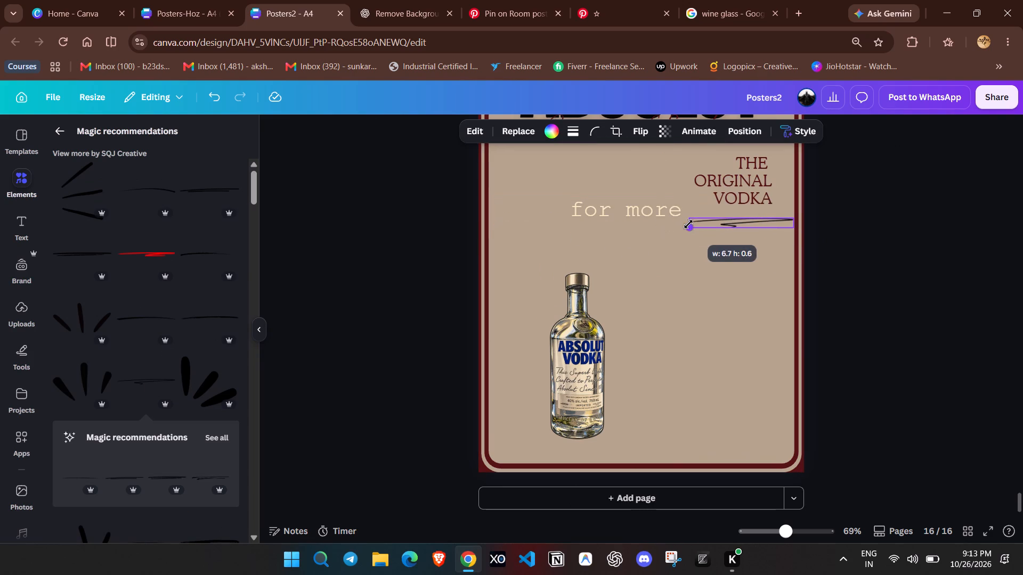
left_click_drag(688, 224, 704, 223)
left_click_drag(760, 257, 756, 245)
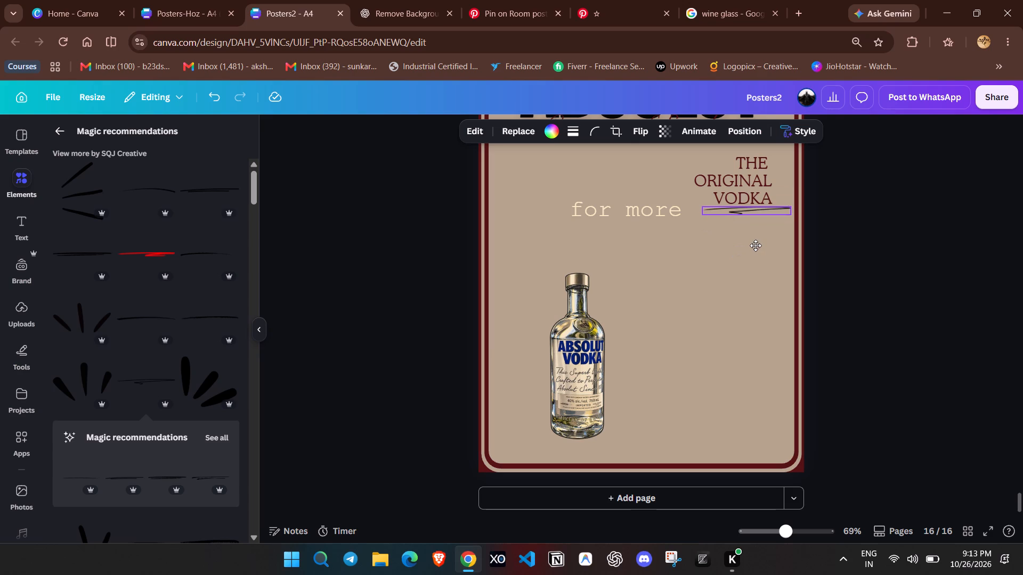
left_click_drag(756, 245, 750, 250)
Color the scribbled underline with the poster's dark maroon.
left_click(551, 129)
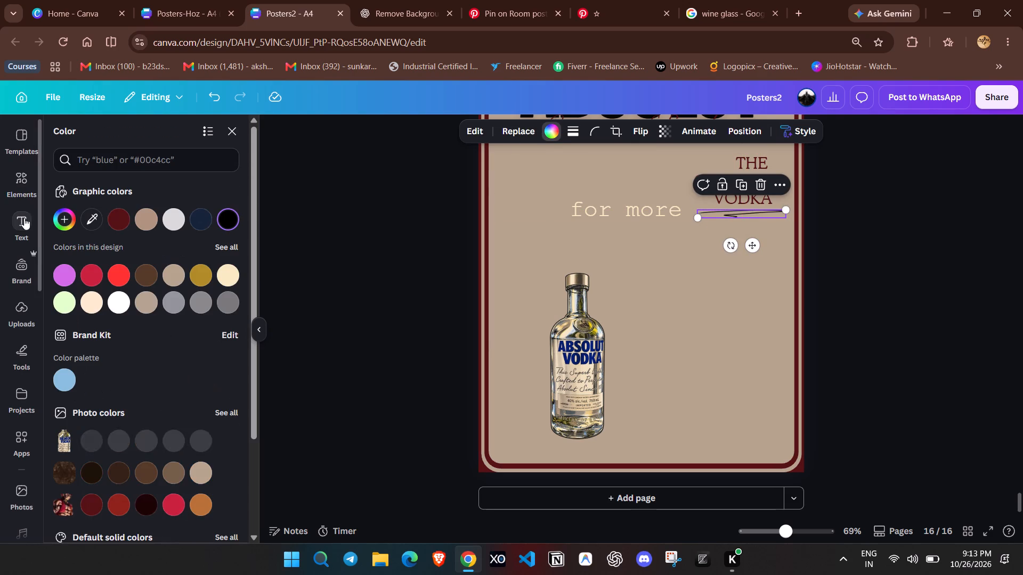
left_click(115, 219)
double_click(937, 245)
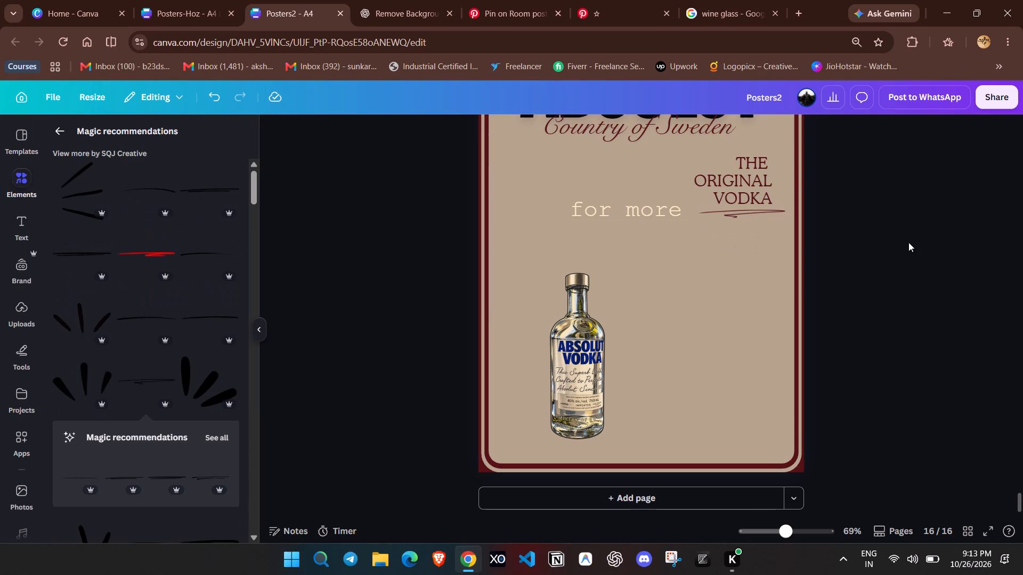
Replace the "for more" text with "crafted with natural ingredients and natural water from our own well in Ahus".
double_click(623, 212)
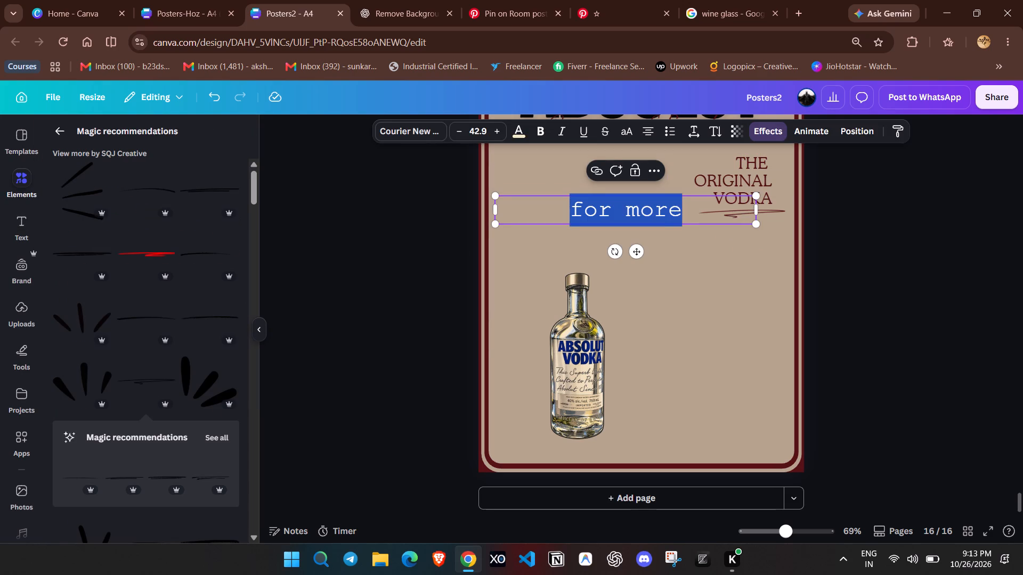
type("crafted witg")
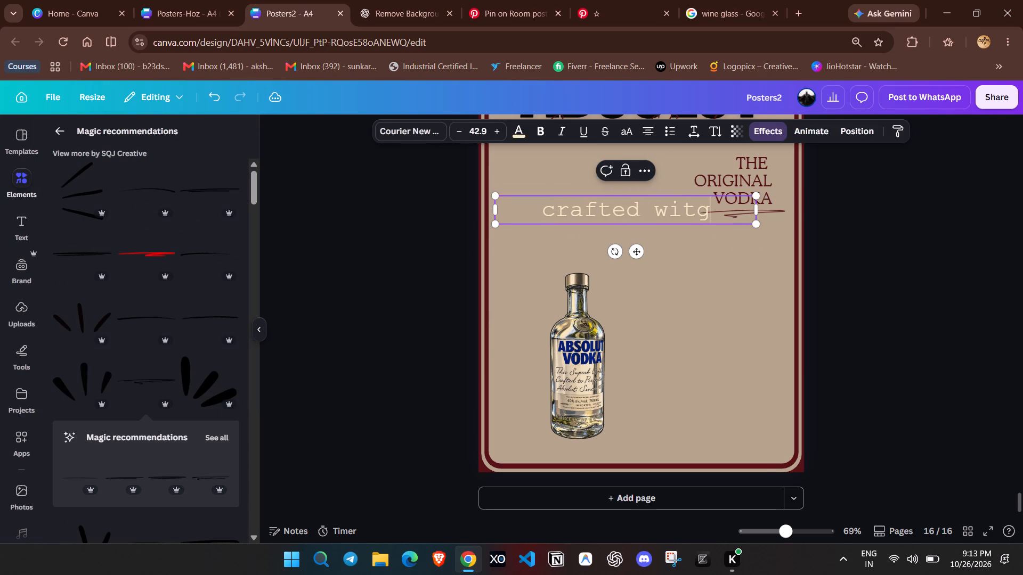
key("space")
key("BackSpace")
key("BackSpace")
type("h")
key("space")
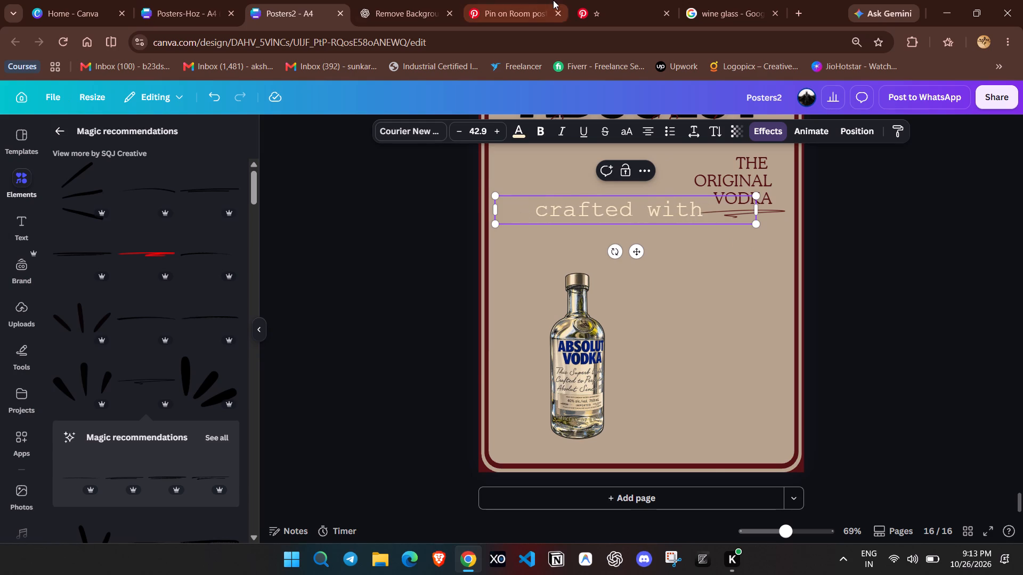
left_click(553, 0)
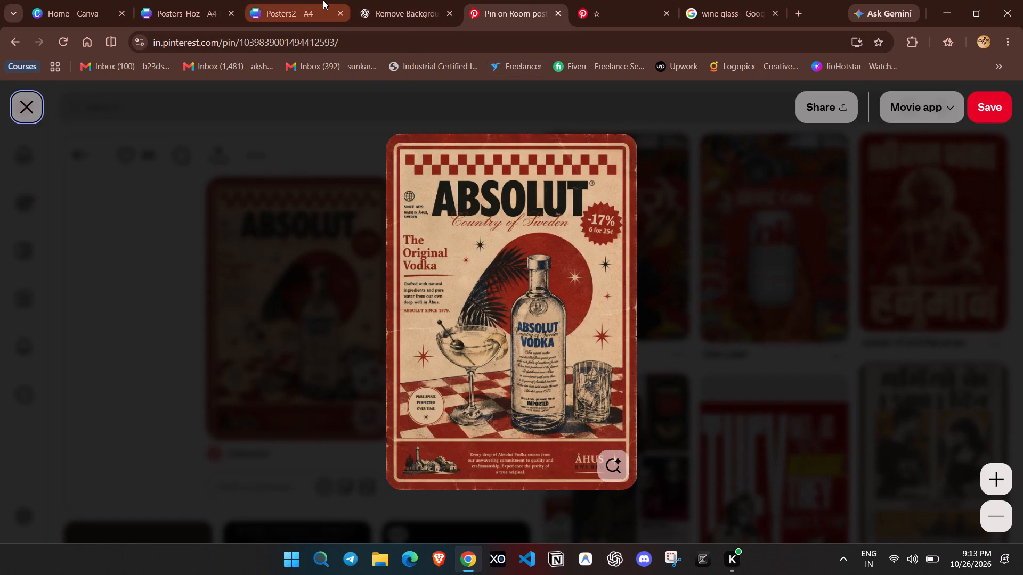
left_click(321, 0)
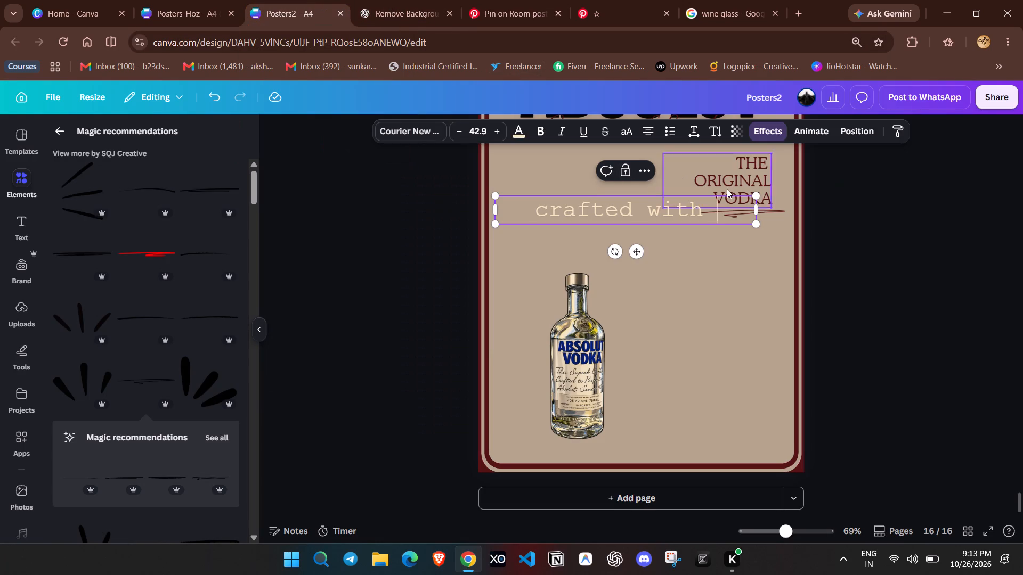
type("natueral")
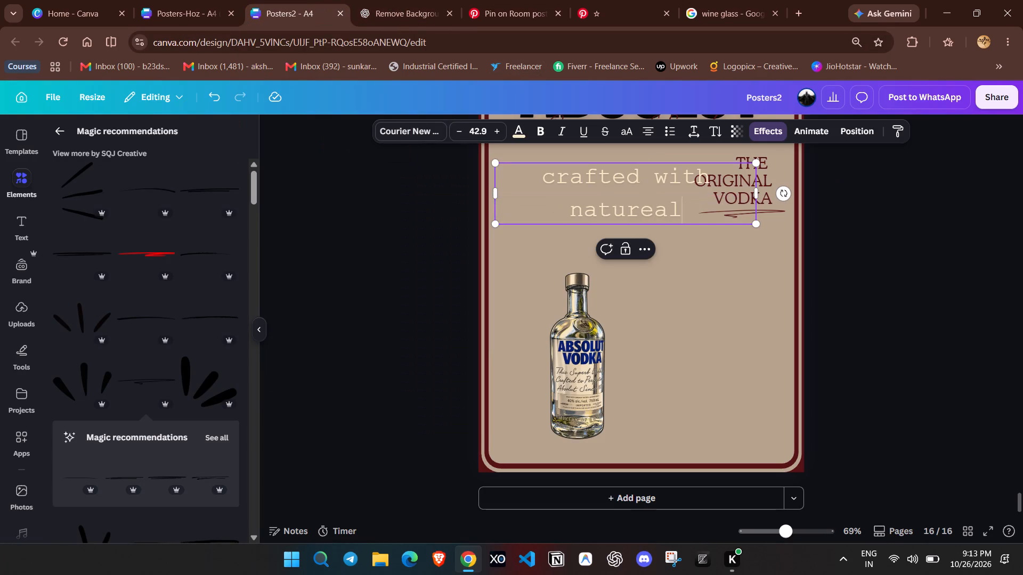
key("BackSpace")
key("BackSpace")
key("BackSpace")
type("al ingredients and natural water from oyr")
key("space")
key("BackSpace")
key("BackSpace")
key("BackSpace")
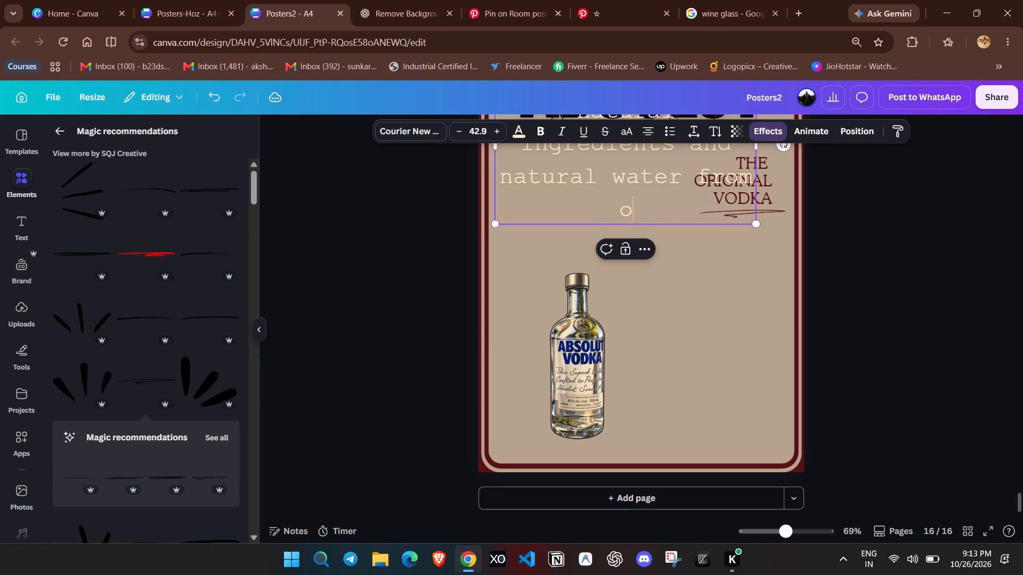
type("ur own well in Ahus")
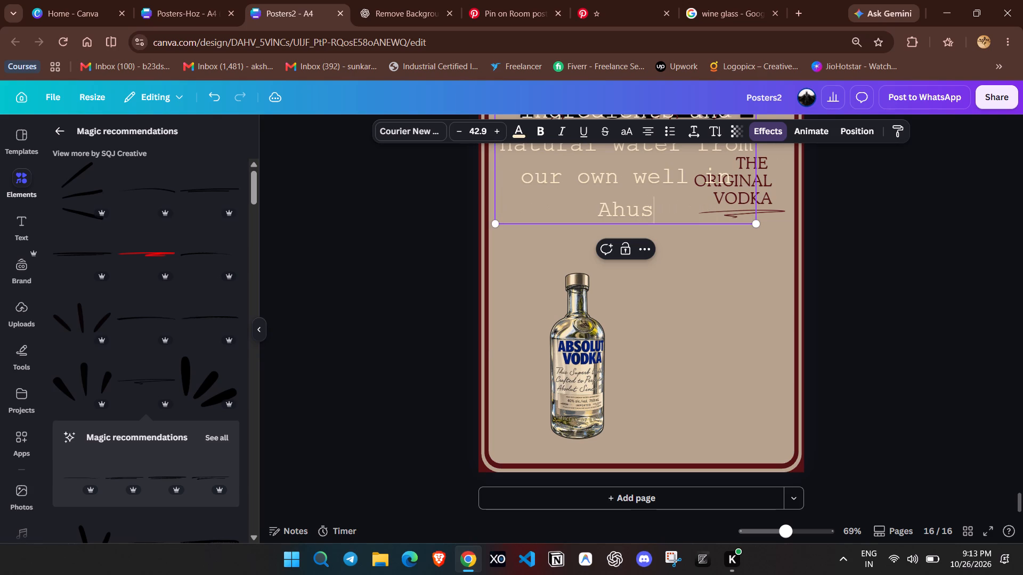
Check the place name on the Pinterest reference and search Google's web results for "special character".
left_click(464, 0)
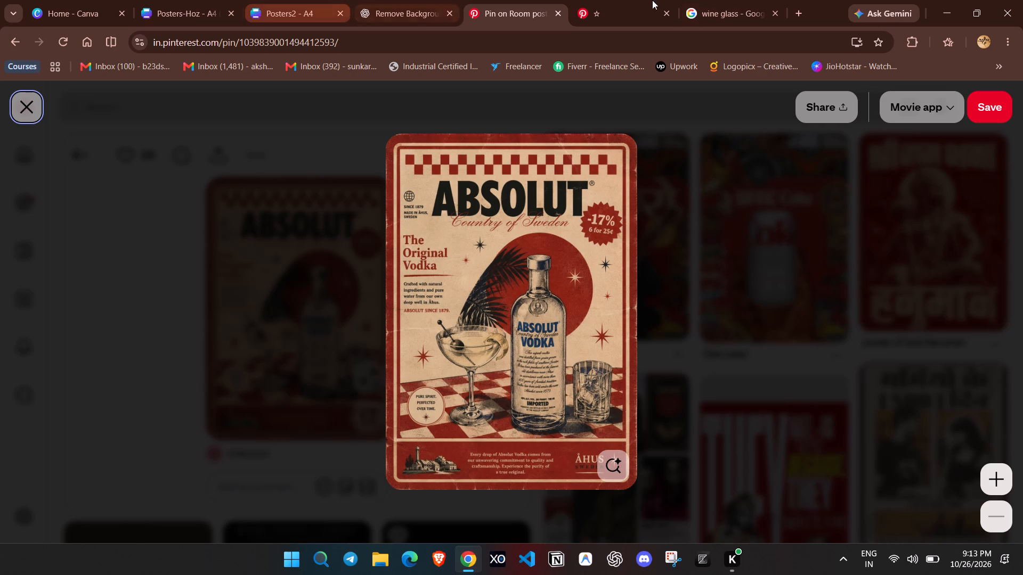
left_click(768, 2)
left_click(595, 104)
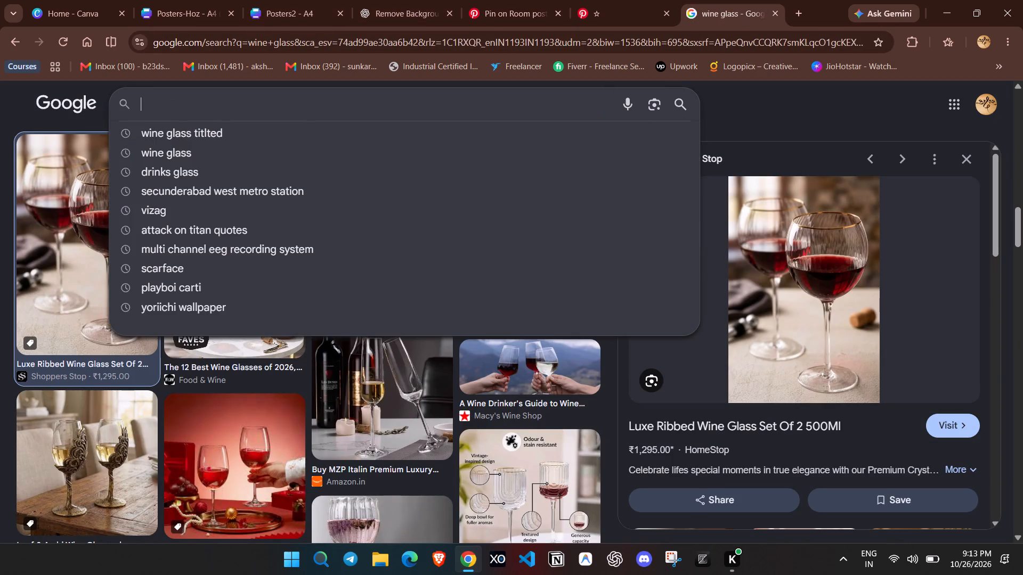
type("special cha")
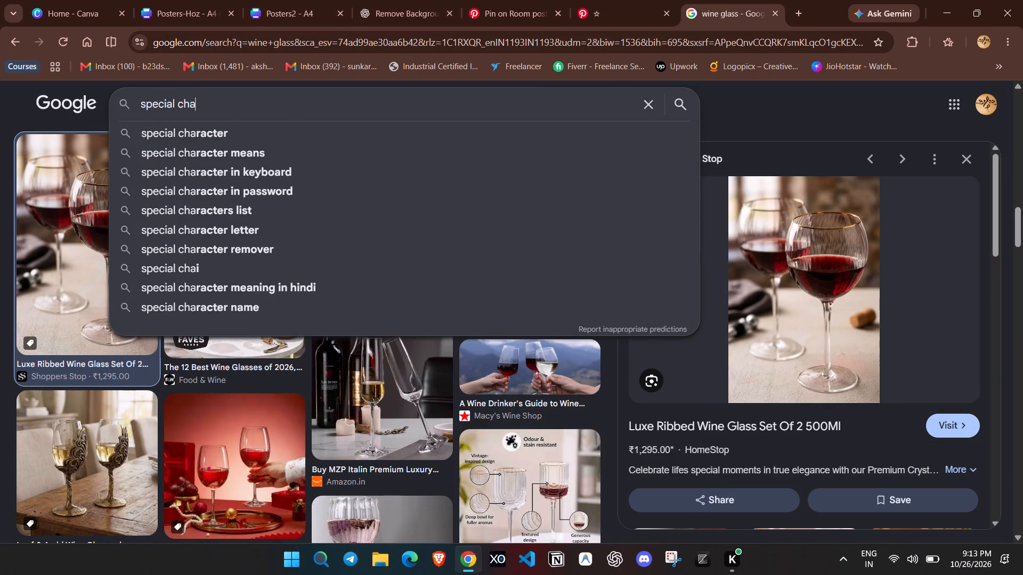
key("Down")
key("Return")
left_click(189, 158)
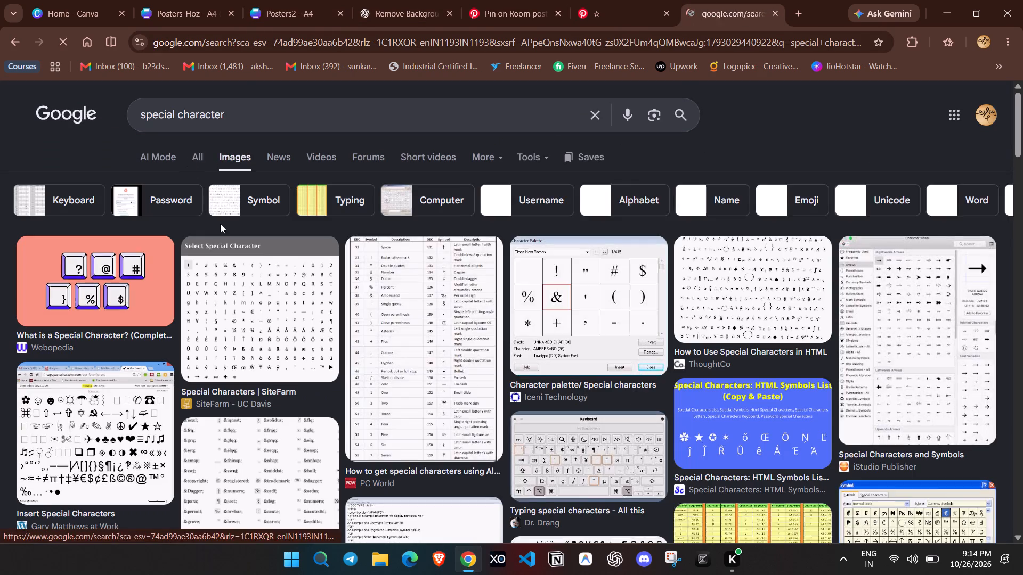
Look through the character list on special-characters.com for an accented capital A.
scroll(264, 268, "down", 3)
left_click(276, 307)
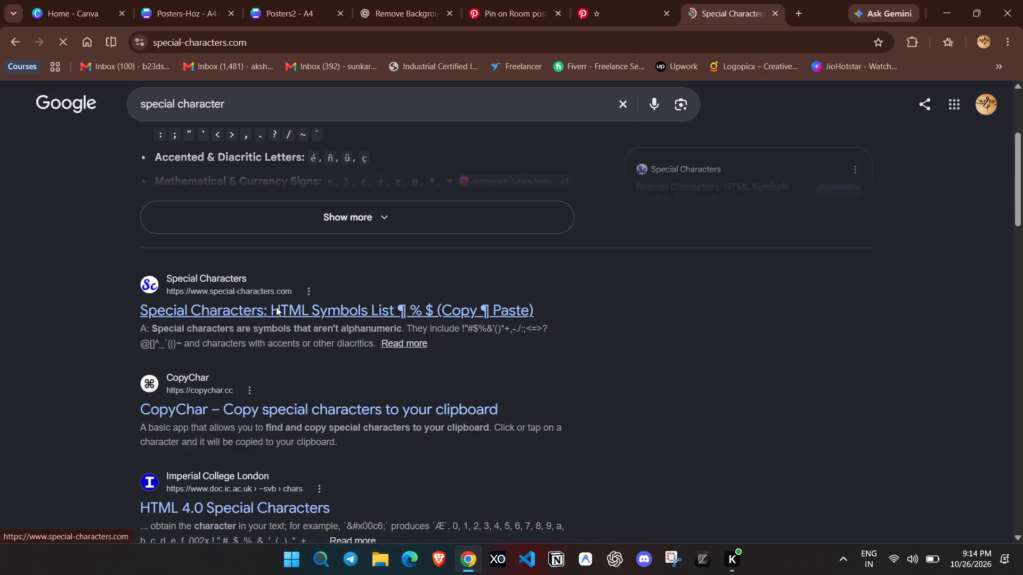
scroll(378, 289, "down", 7)
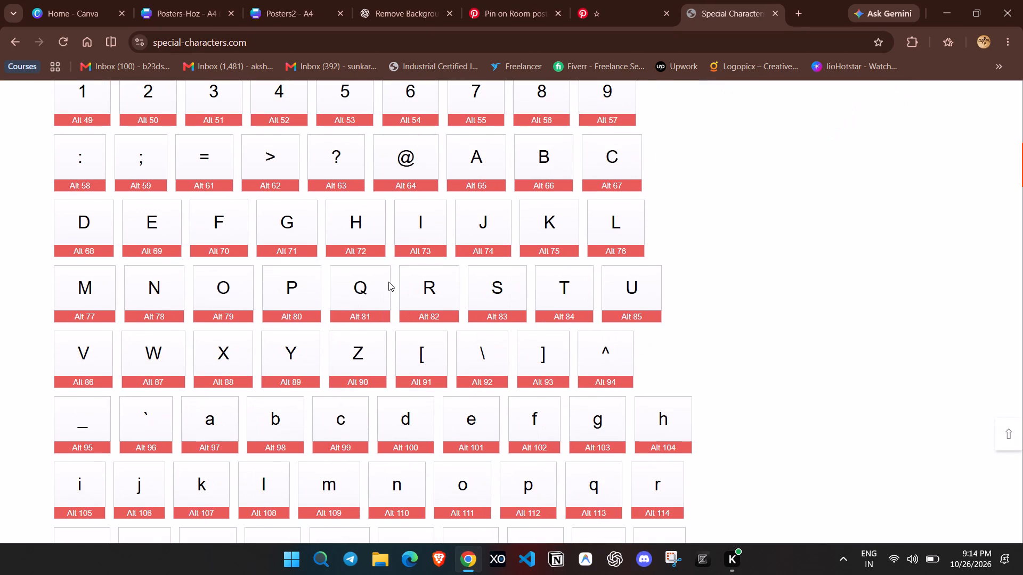
scroll(388, 282, "down", 4)
scroll(392, 283, "up", 11)
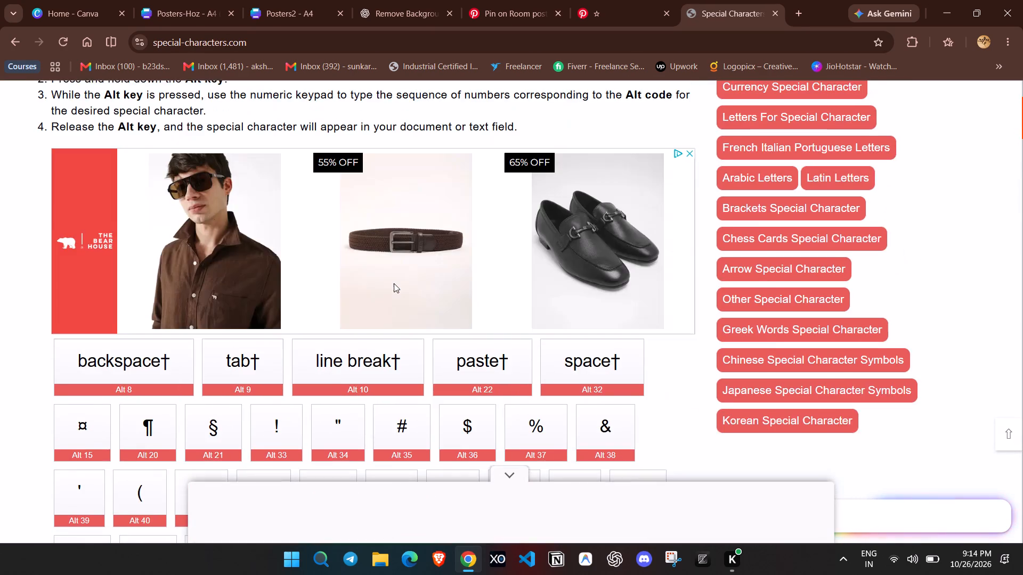
scroll(394, 283, "up", 2)
Copy the accented letter "Ã" from the Letters section of the CopyChar website.
left_click(19, 42)
scroll(312, 246, "down", 2)
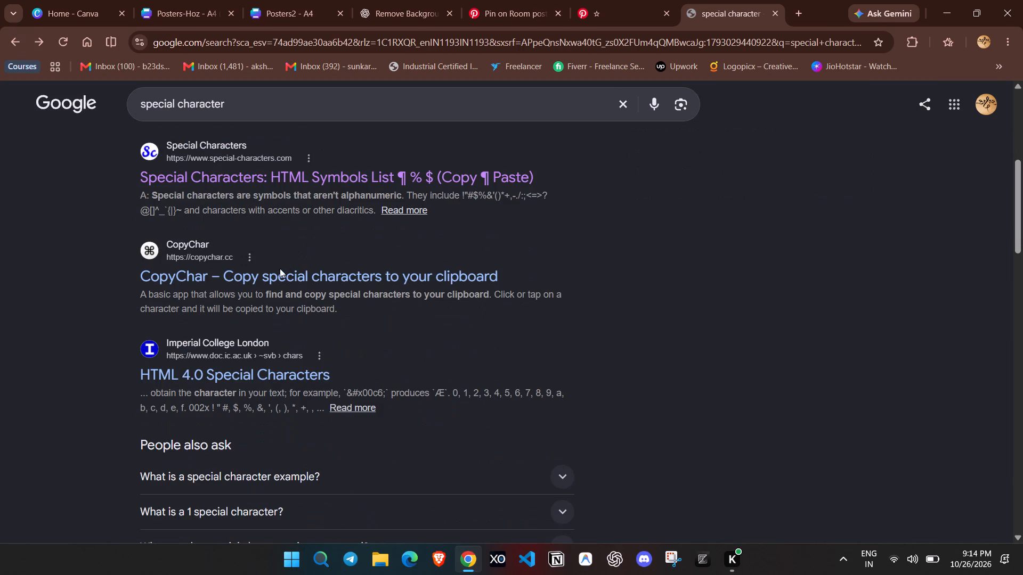
left_click(274, 281)
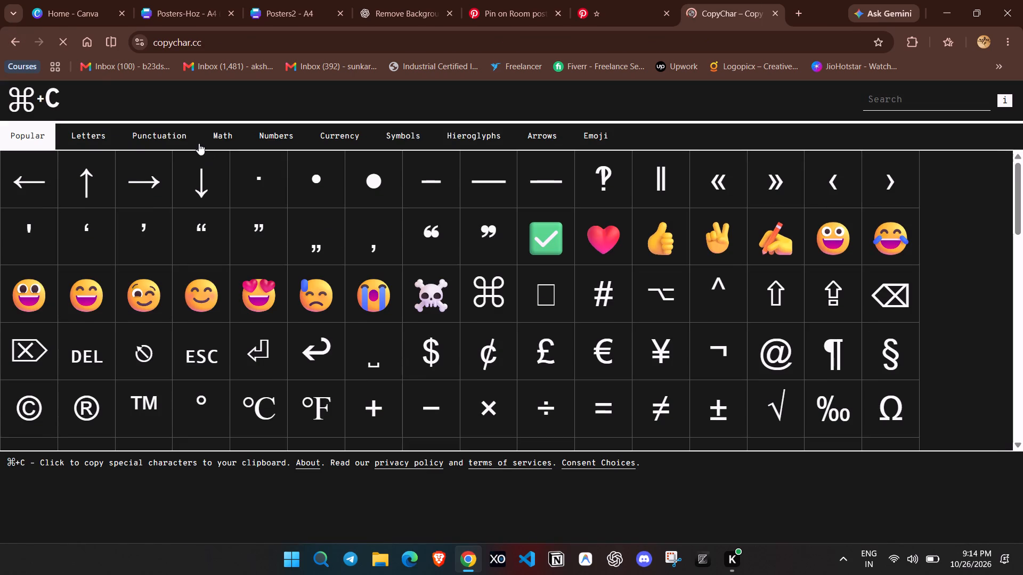
left_click(53, 136)
left_click(75, 133)
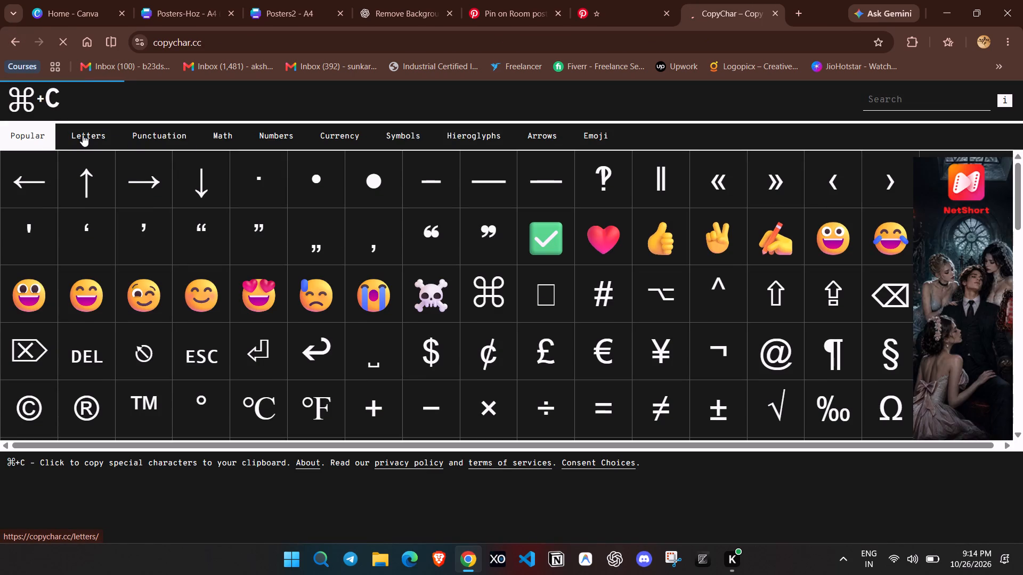
left_click(92, 137)
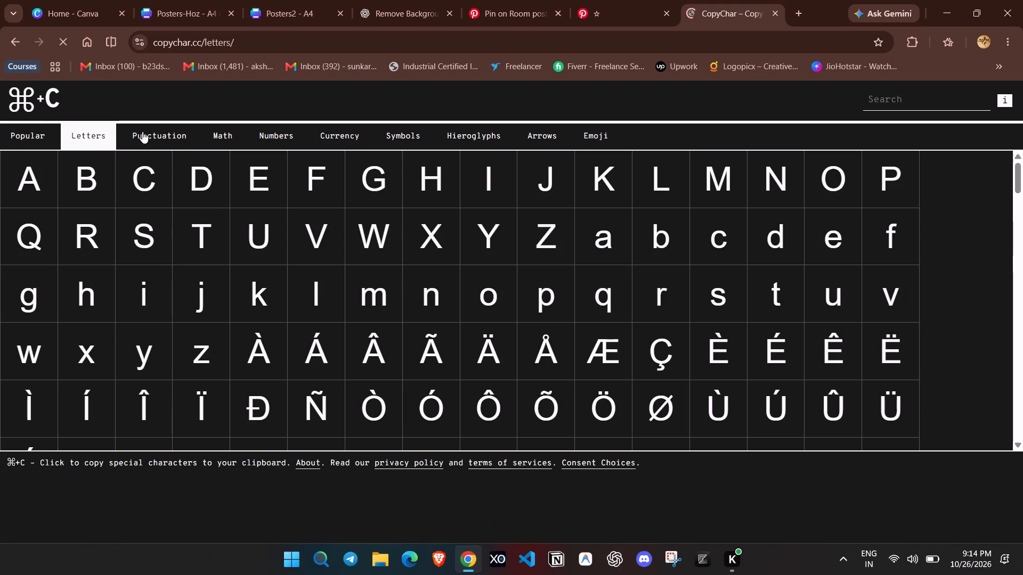
left_click_drag(436, 346, 425, 345)
right_click(433, 347)
left_click(425, 358)
left_click_drag(424, 354, 431, 352)
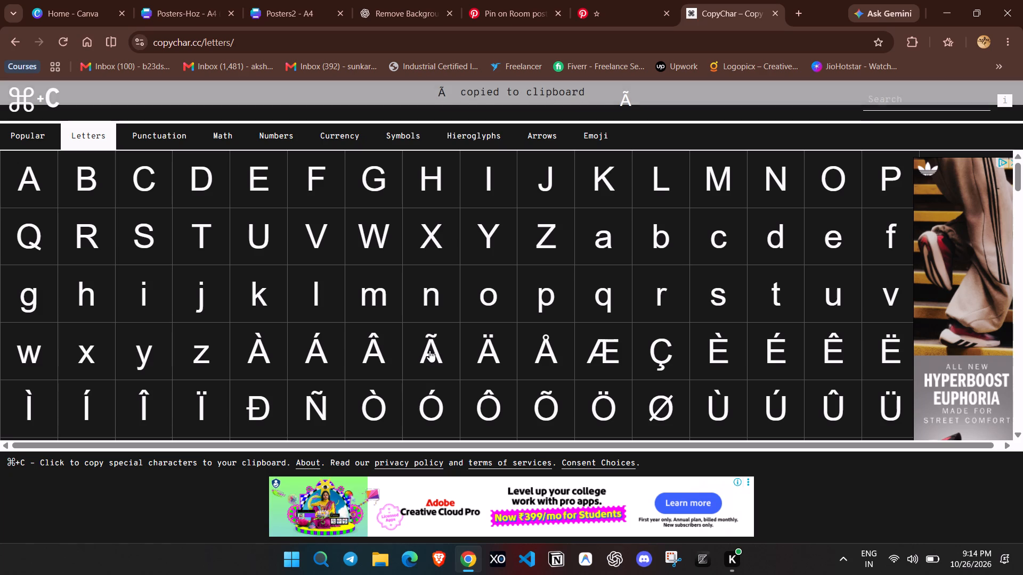
left_click(429, 350, "ctrl")
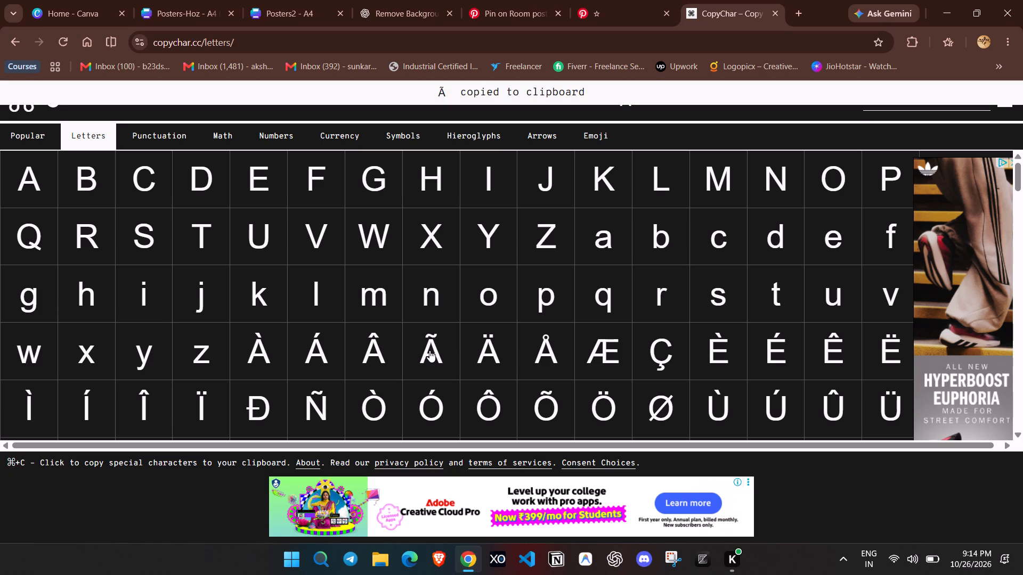
Back in the Posters2 design, replace the plain A of "Ahus" in the description with the copied "Ã".
left_click(429, 350, "ctrl")
left_click(491, 0)
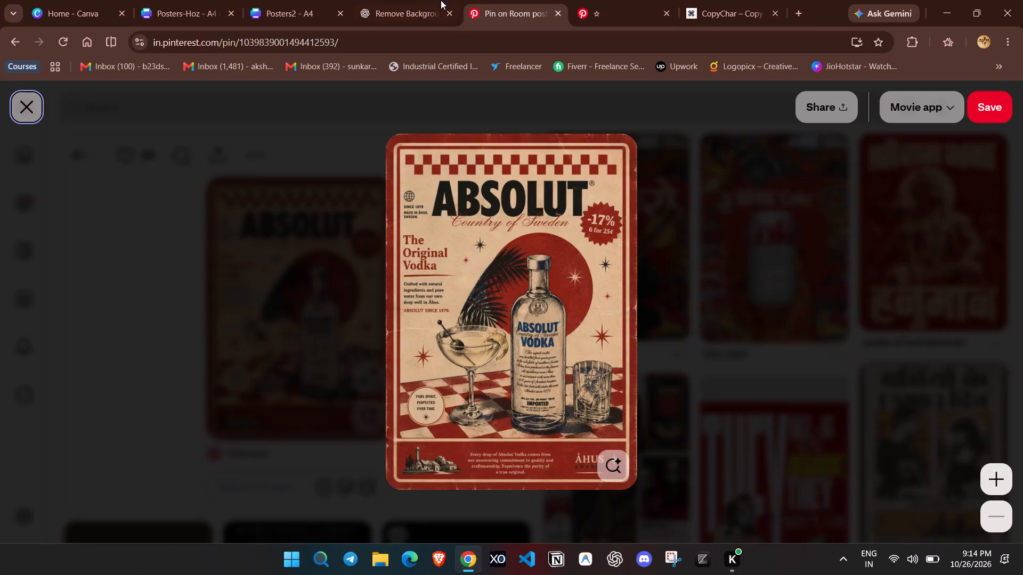
left_click(441, 0)
left_click(266, 0)
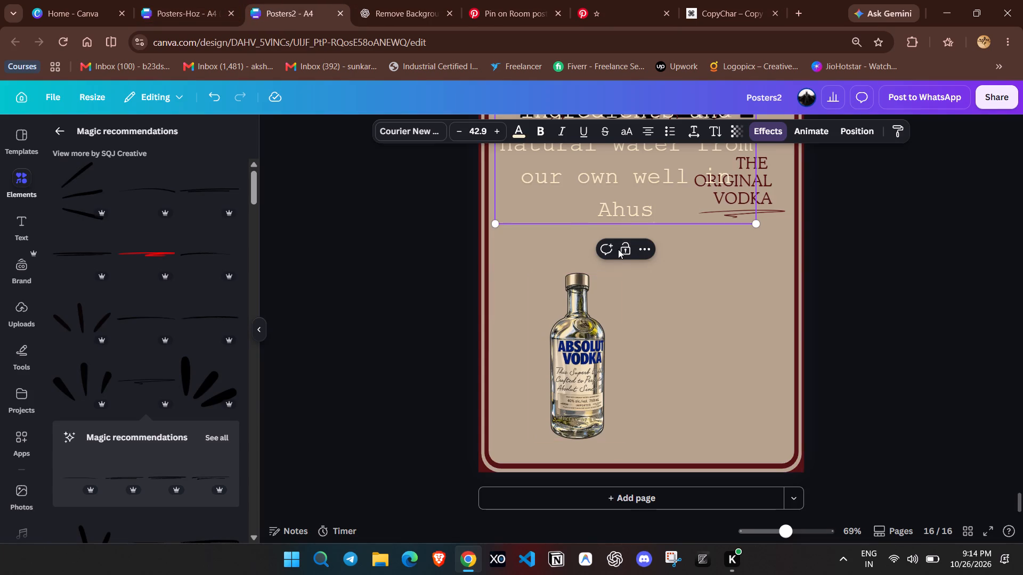
left_click(618, 210)
key("ctrl+v")
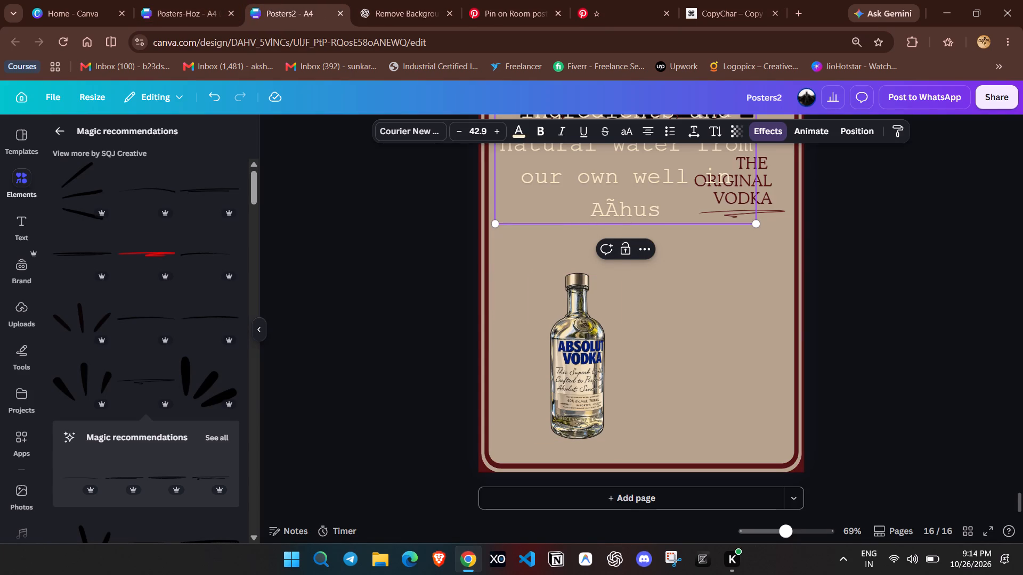
left_click(605, 208)
key("BackSpace")
left_click(928, 202)
Narrow the description text box and shrink it to size 12.4, placing it below the THE ORIGINAL VODKA heading.
left_click_drag(667, 160, 672, 179)
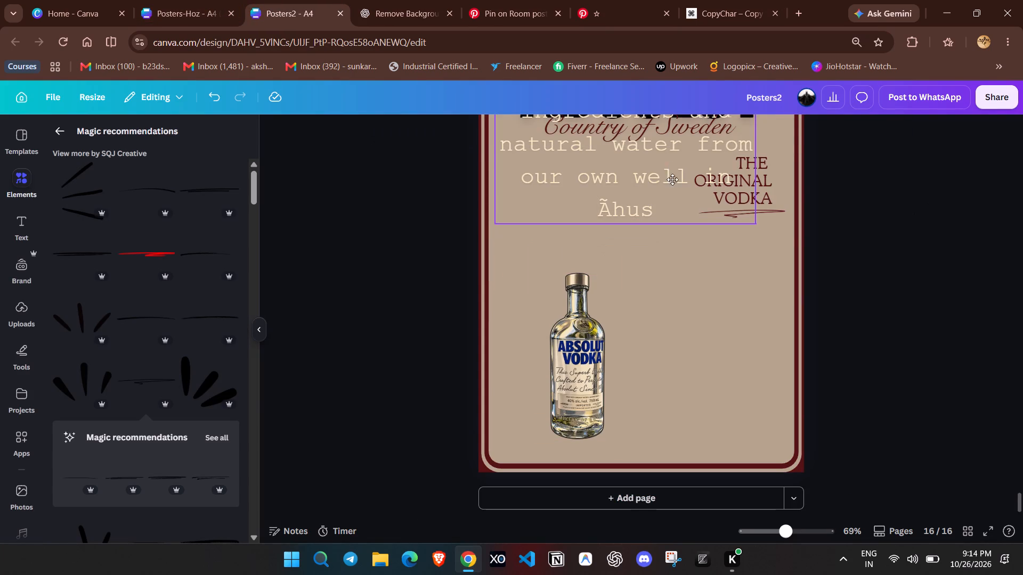
left_click_drag(672, 179, 685, 266)
left_click_drag(513, 232, 643, 236)
scroll(643, 236, "up", 1)
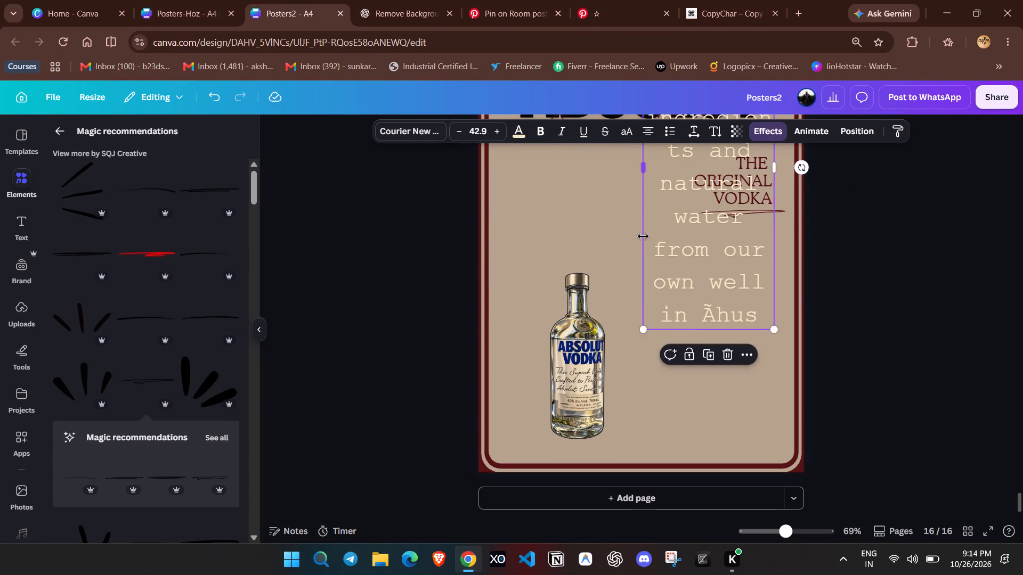
left_click_drag(662, 184, 607, 284)
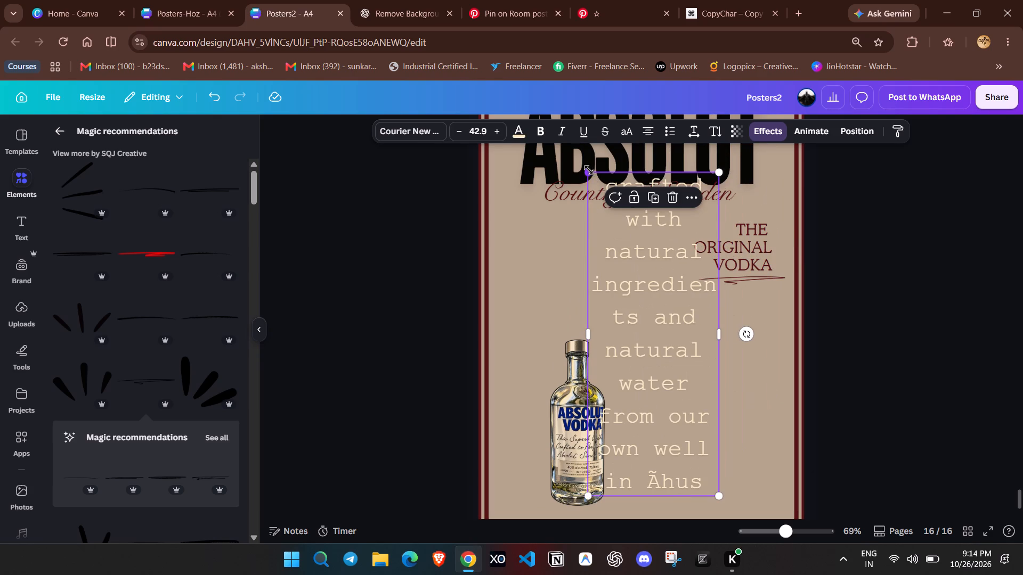
left_click_drag(589, 170, 709, 389)
left_click_drag(700, 416, 737, 299)
left_click_drag(718, 330, 709, 328)
left_click_drag(707, 338, 683, 335)
left_click(888, 302)
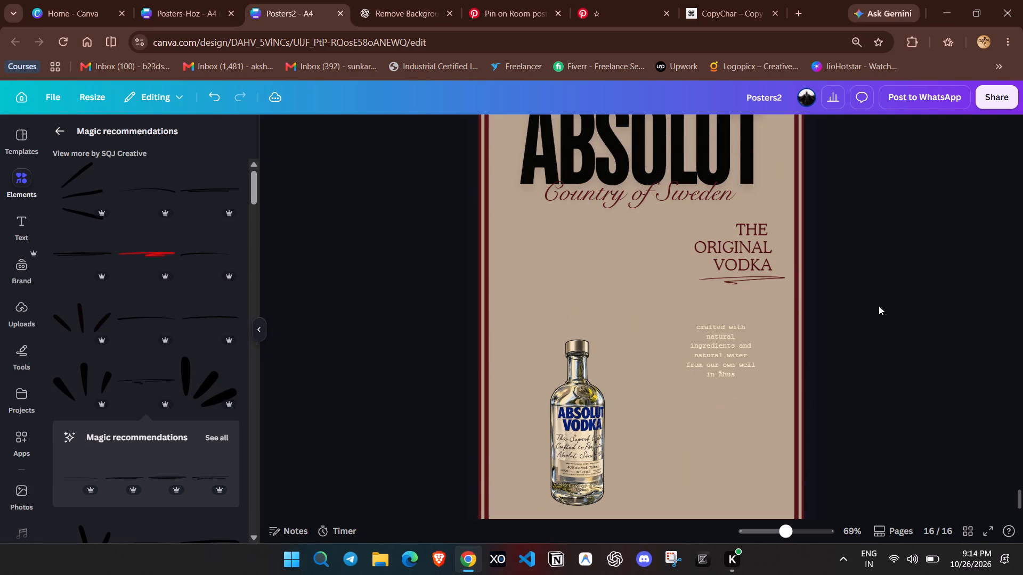
Check the Pinterest reference, then justify the description text and widen its box so it wraps over four lines.
left_click(502, 0)
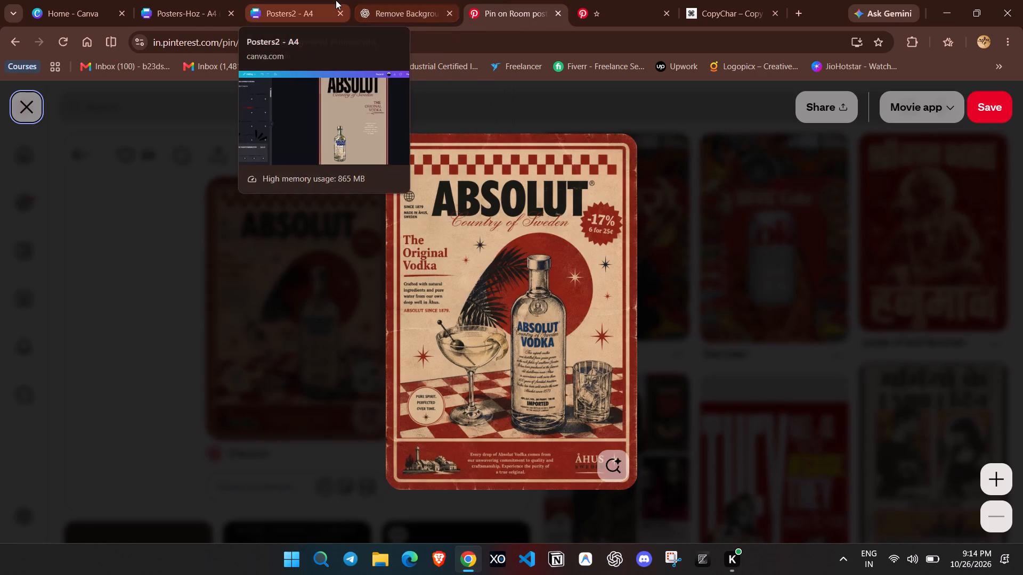
left_click(335, 0)
left_click(737, 339)
left_click(638, 132)
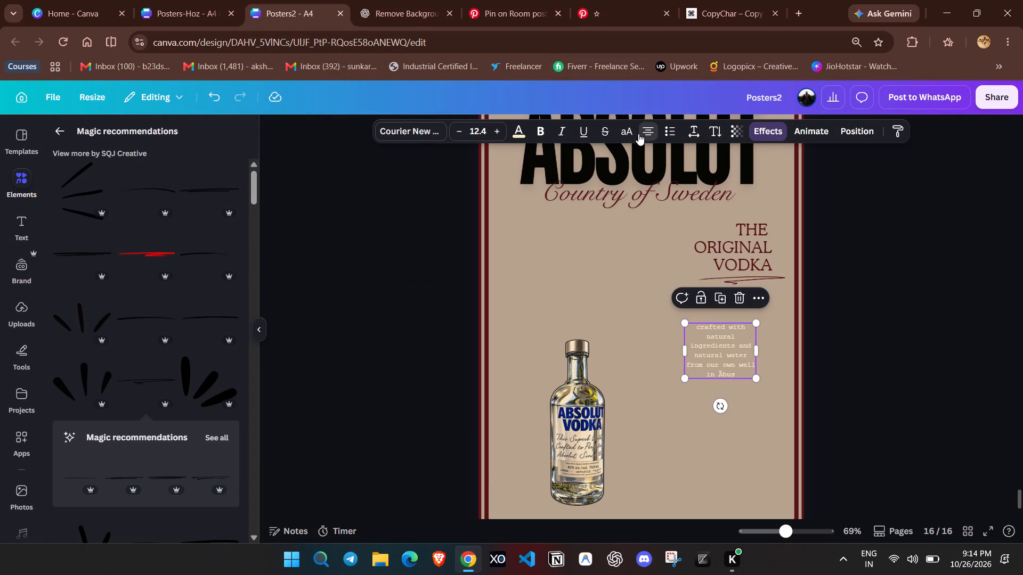
left_click(647, 138)
left_click(871, 308)
left_click(734, 351)
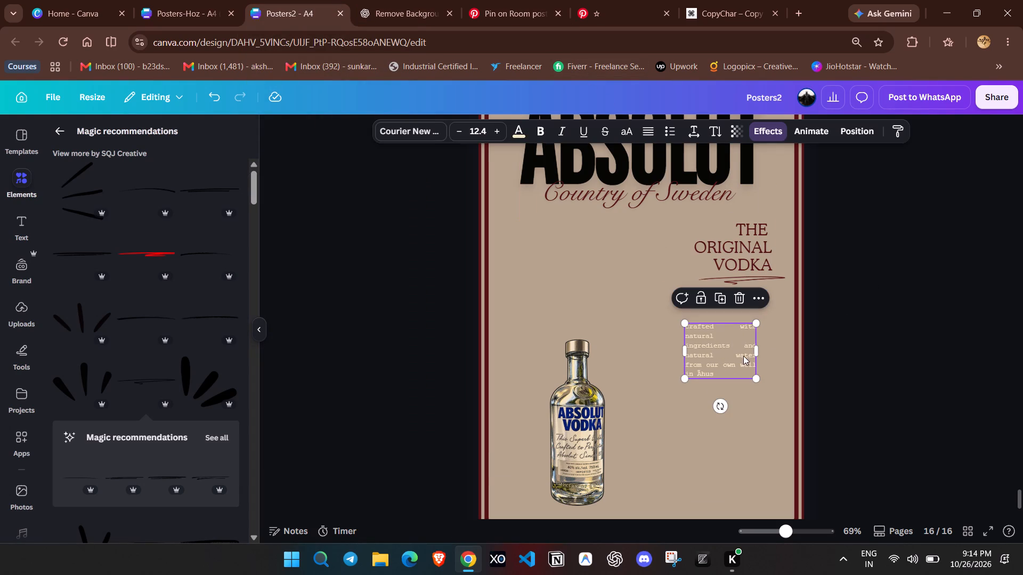
left_click_drag(759, 351, 777, 352)
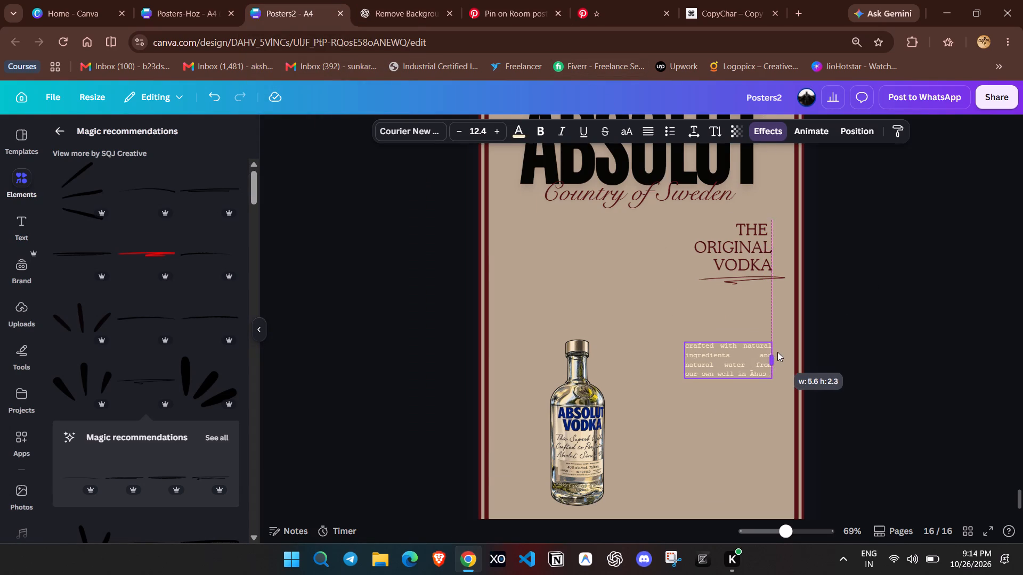
left_click_drag(777, 352, 781, 353)
left_click(822, 351)
Move the description directly beneath the heading's underline and colour its text maroon.
left_click_drag(738, 364, 740, 340)
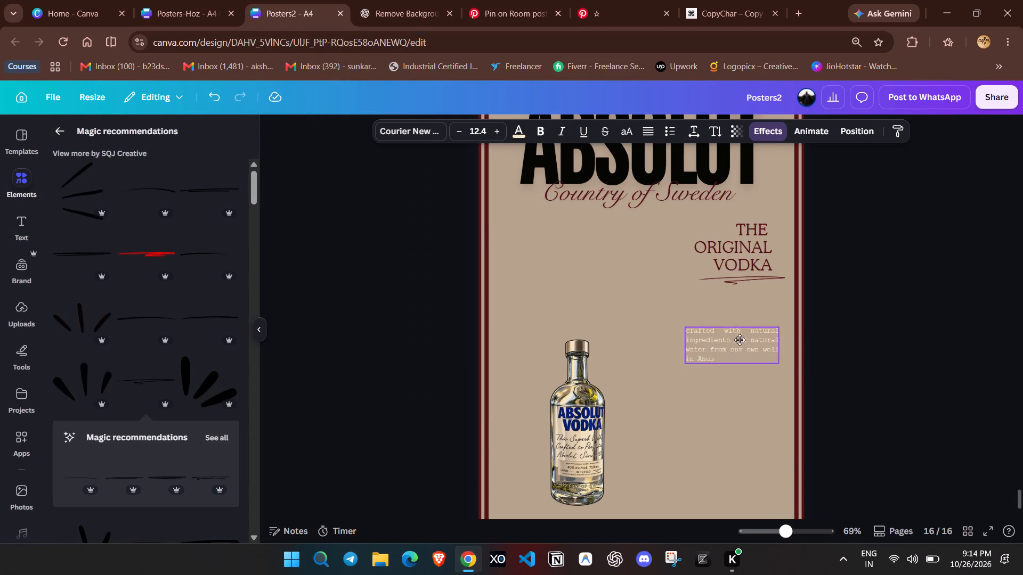
left_click_drag(740, 340, 745, 308)
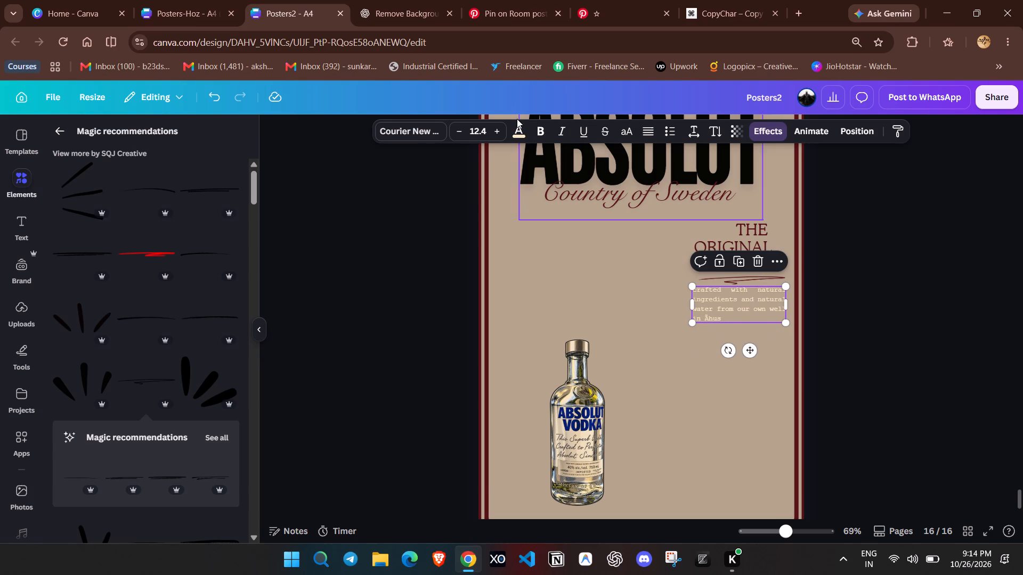
left_click(516, 129)
left_click(165, 216)
double_click(904, 338)
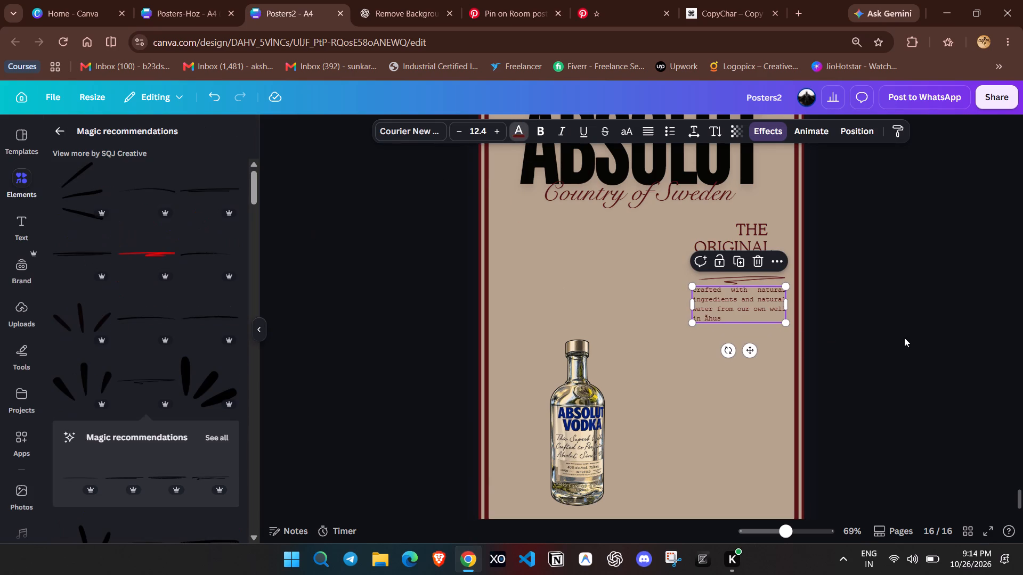
Reduce the description text to size 11.6 and fine-tune its position just under the underline.
left_click(733, 303)
left_click_drag(691, 289, 697, 292)
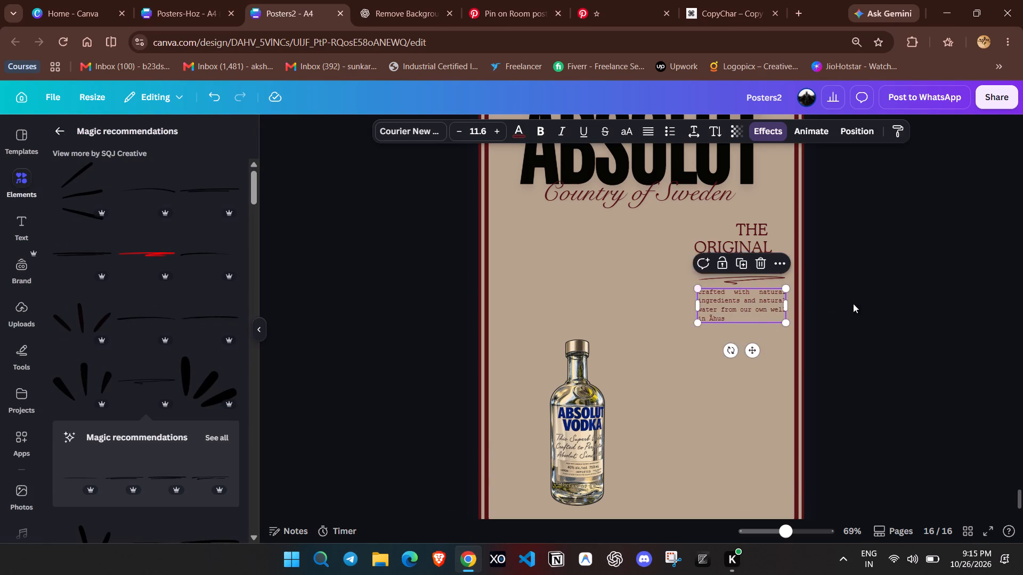
left_click(957, 302)
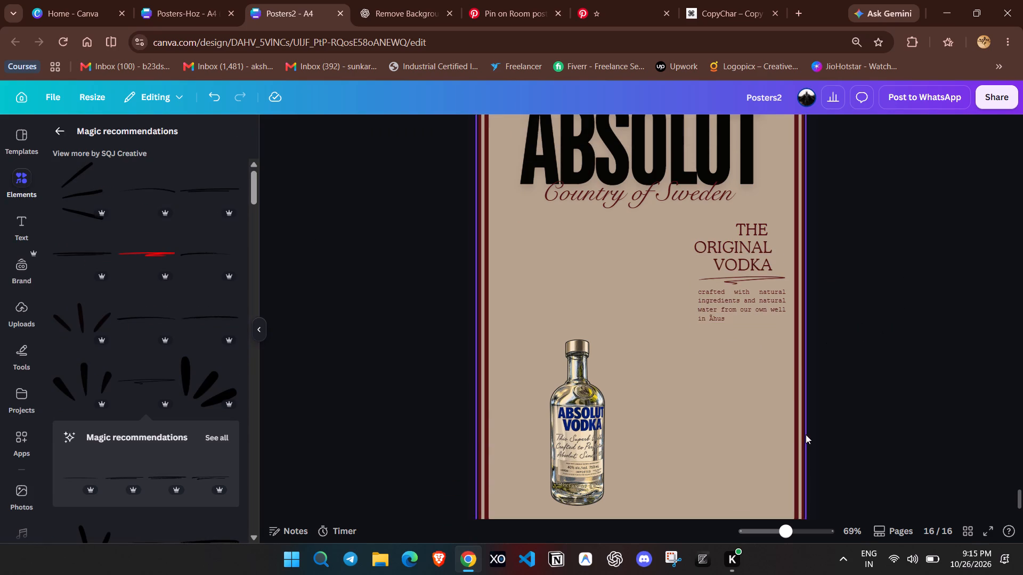
left_click_drag(782, 533, 797, 543)
scroll(868, 427, "up", 1)
left_click_drag(796, 371, 791, 368)
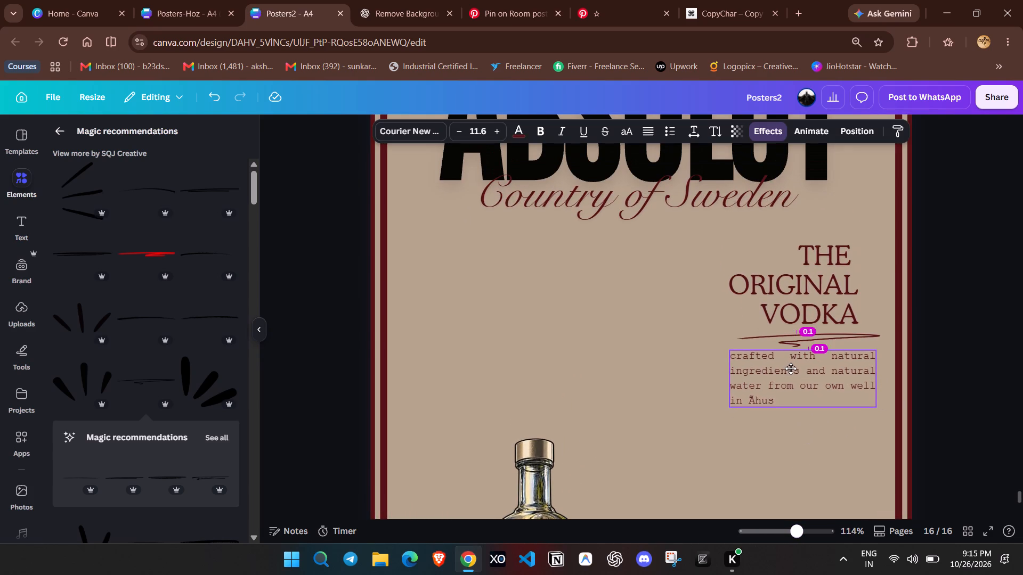
left_click_drag(791, 368, 790, 373)
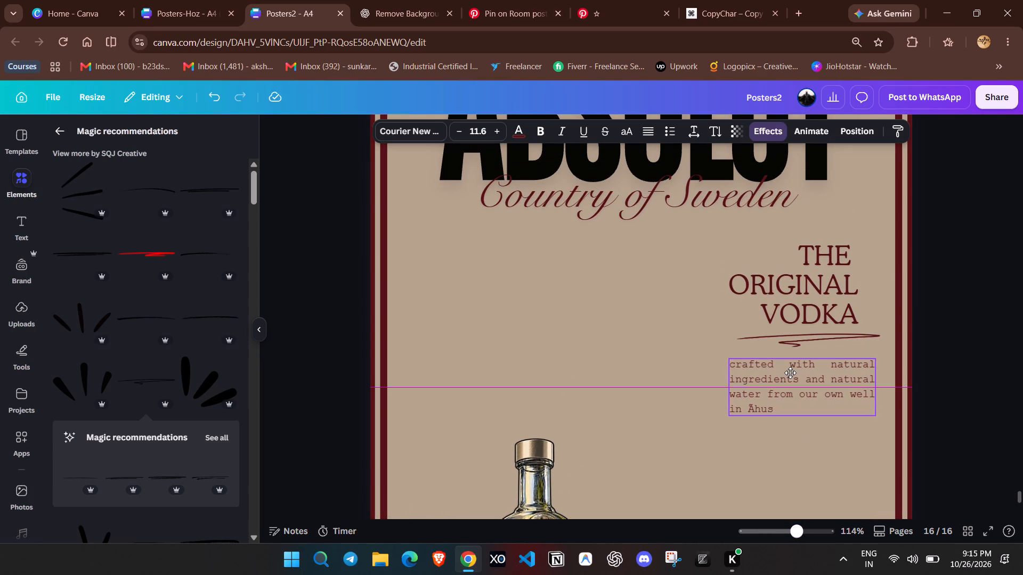
left_click_drag(790, 373, 789, 370)
left_click(925, 362)
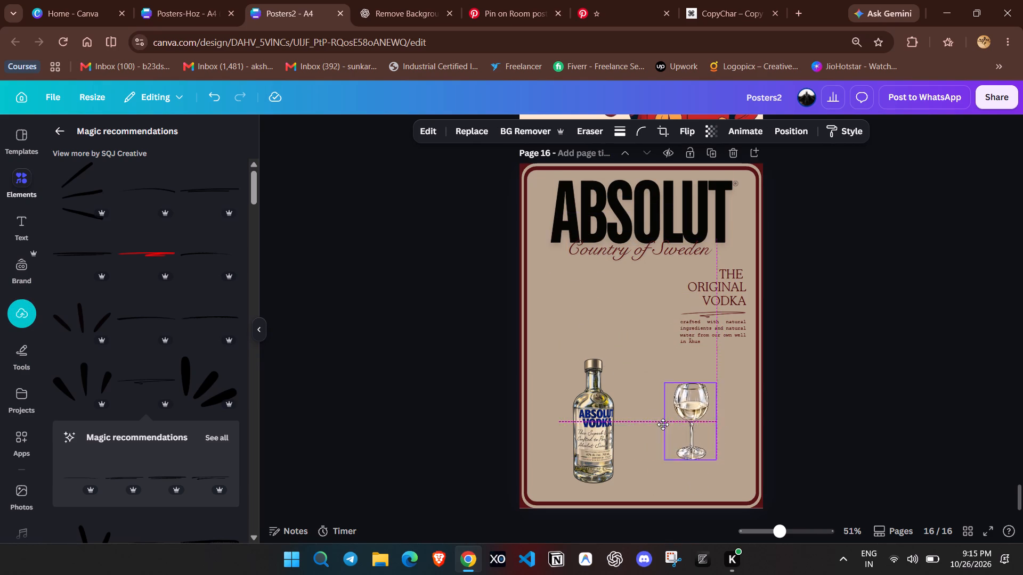
left_click_drag(663, 424, 624, 435)
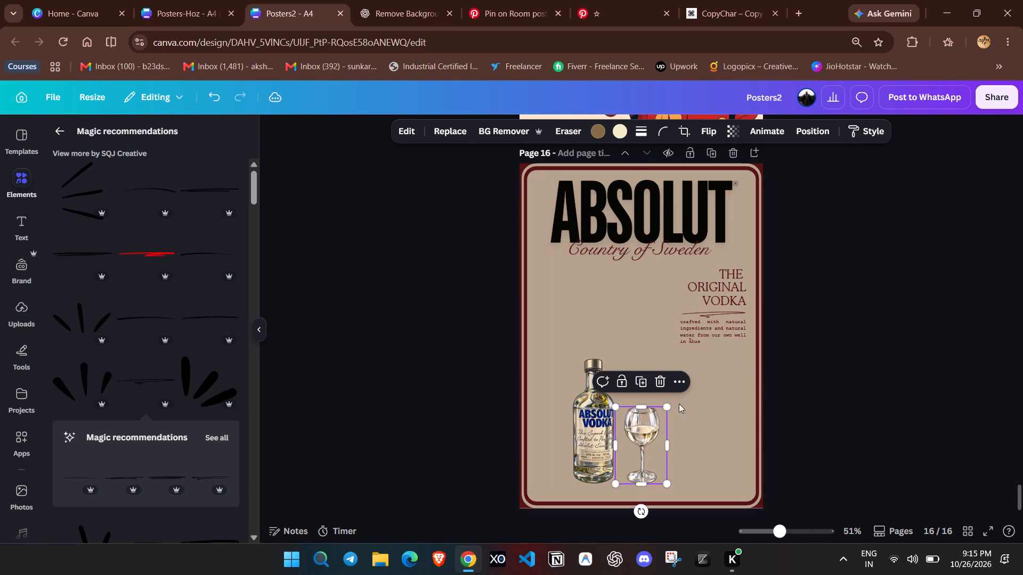
left_click(811, 373)
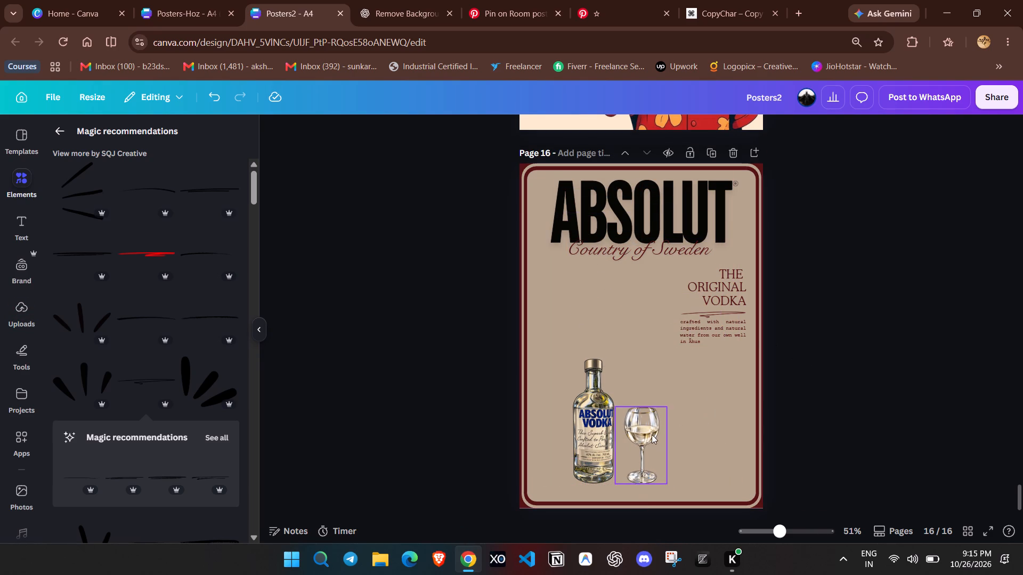
left_click(652, 434)
left_click(669, 407)
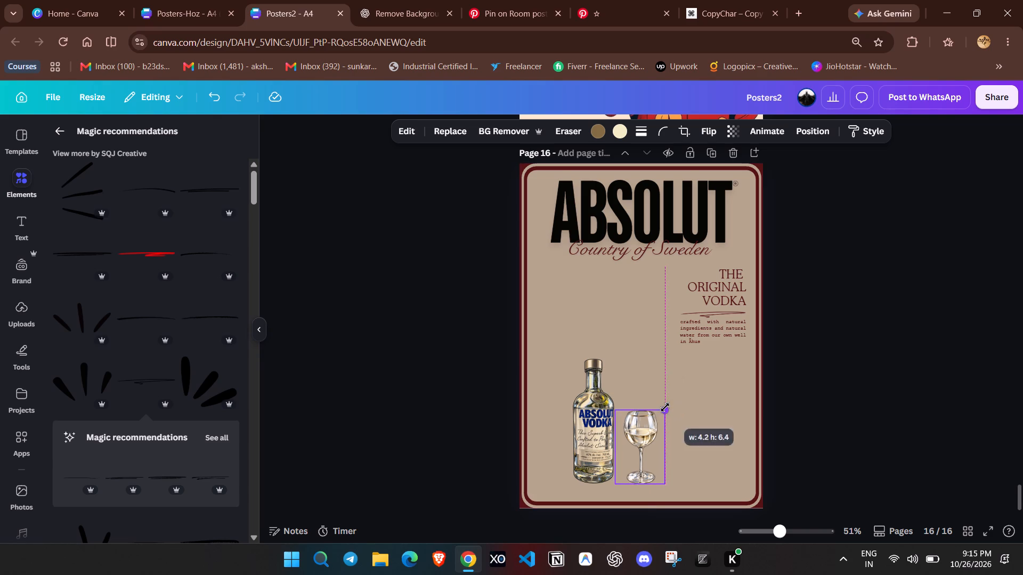
left_click(782, 382)
left_click(638, 440)
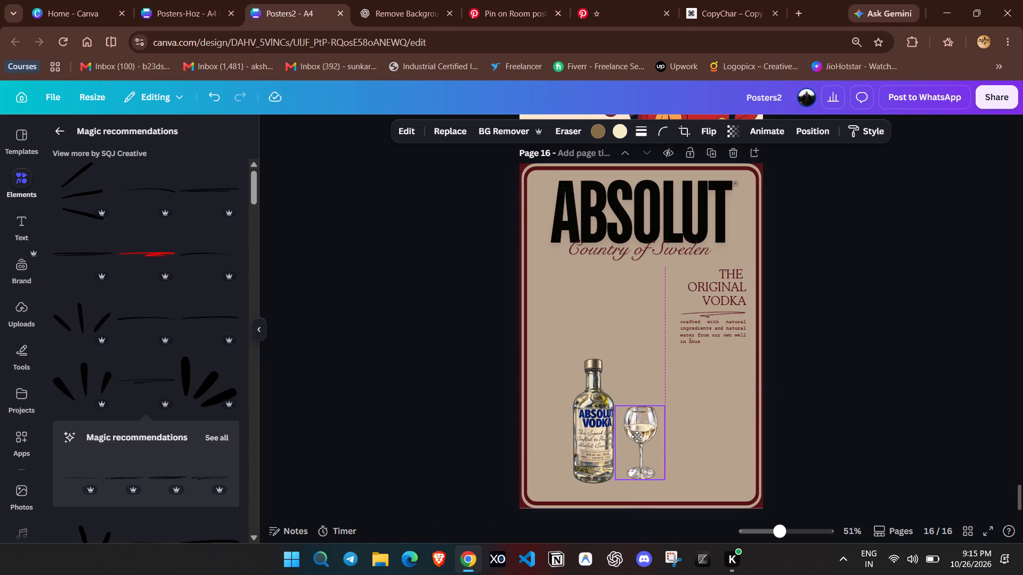
left_click(796, 352)
Search the design elements for "checkered table" and browse the graphics results for a suitable table pattern.
left_click(17, 217)
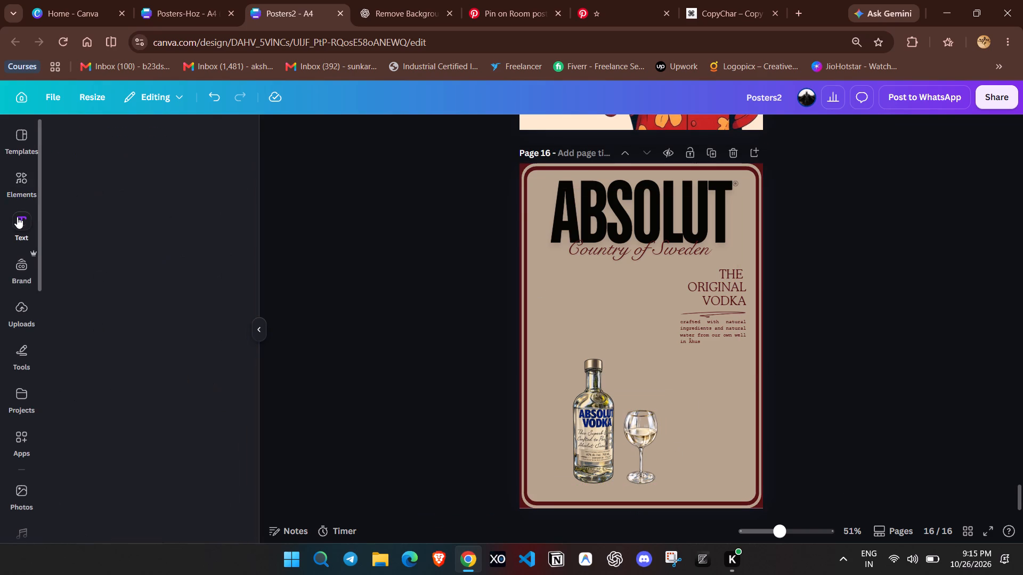
left_click(35, 190)
left_click(67, 126)
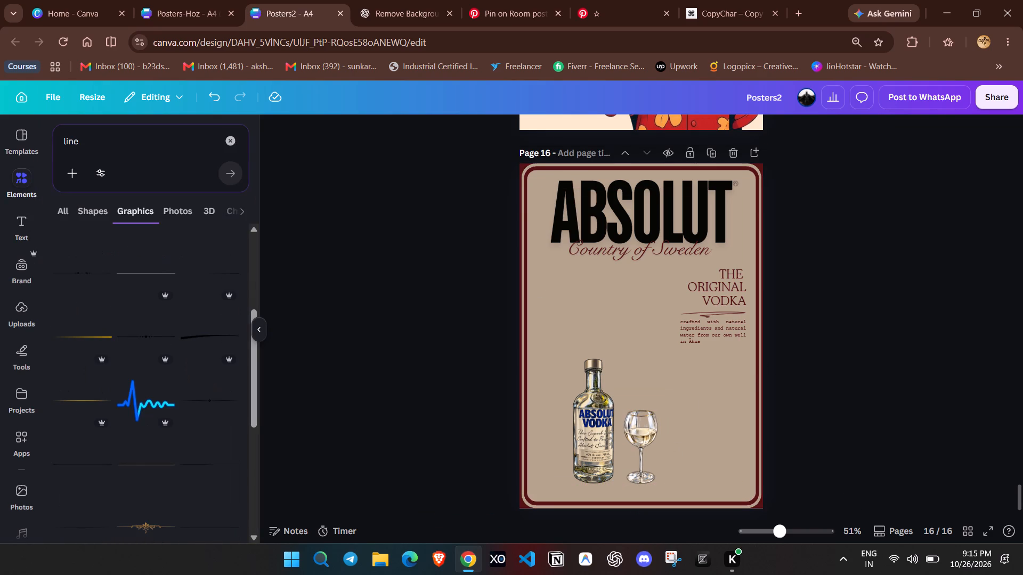
left_click(228, 147)
left_click(173, 144)
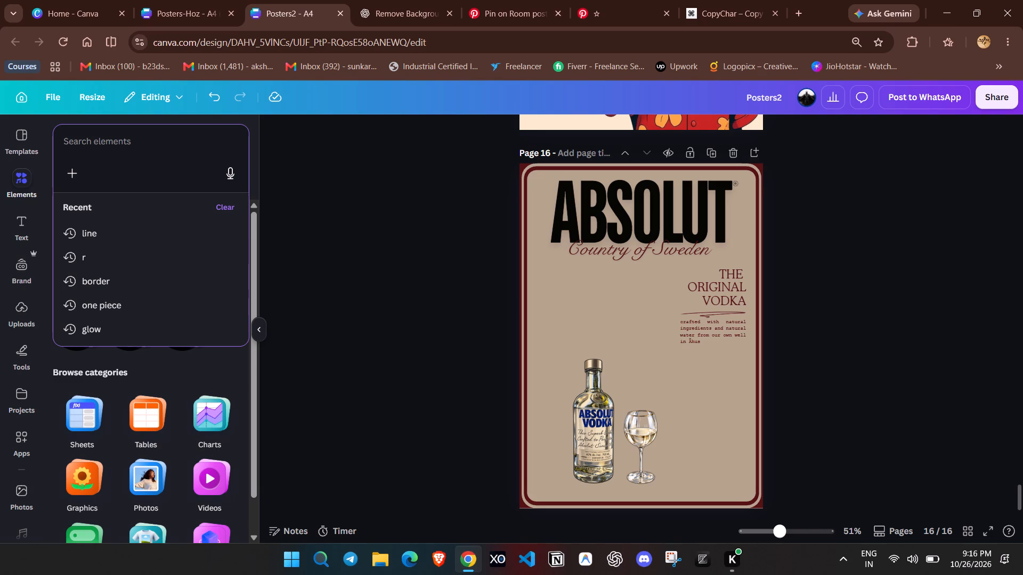
type("checkered table")
key("Return")
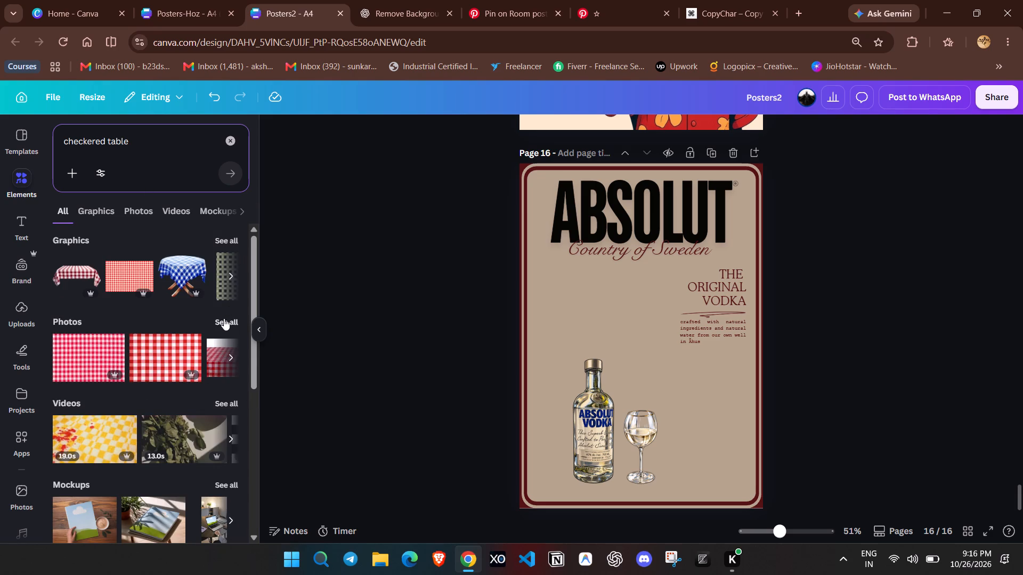
left_click(222, 240)
scroll(218, 316, "down", 1)
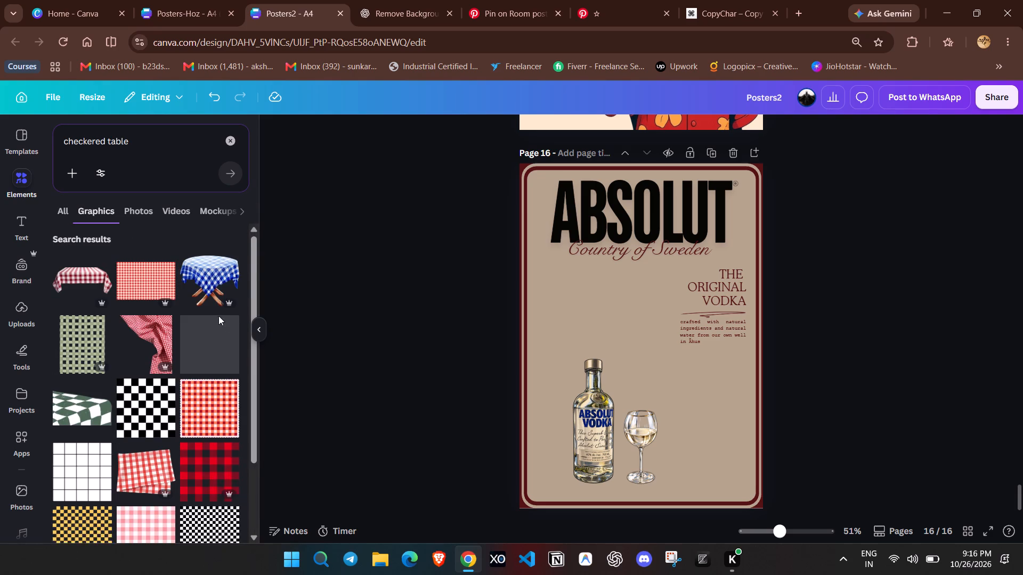
scroll(215, 321, "down", 2)
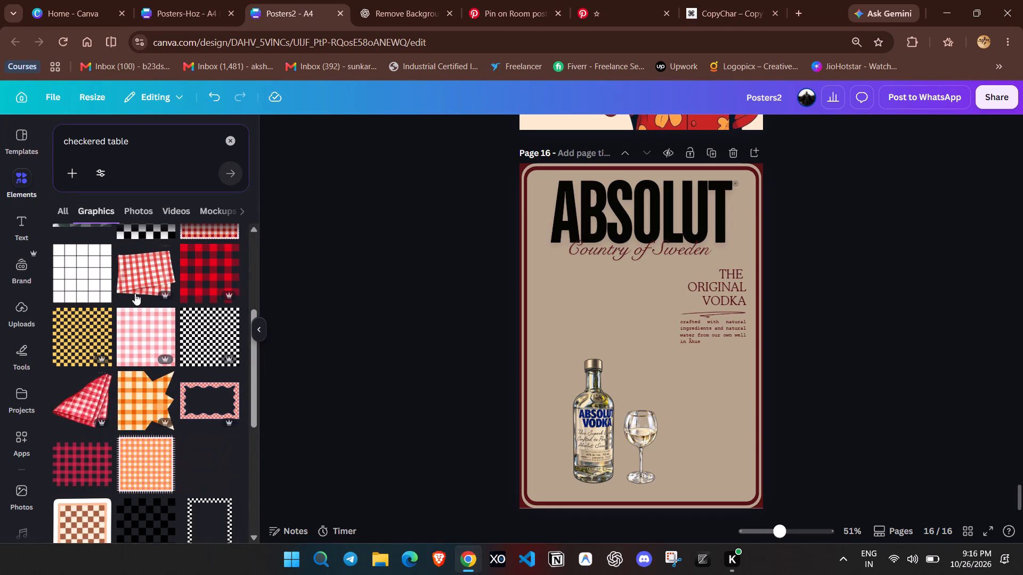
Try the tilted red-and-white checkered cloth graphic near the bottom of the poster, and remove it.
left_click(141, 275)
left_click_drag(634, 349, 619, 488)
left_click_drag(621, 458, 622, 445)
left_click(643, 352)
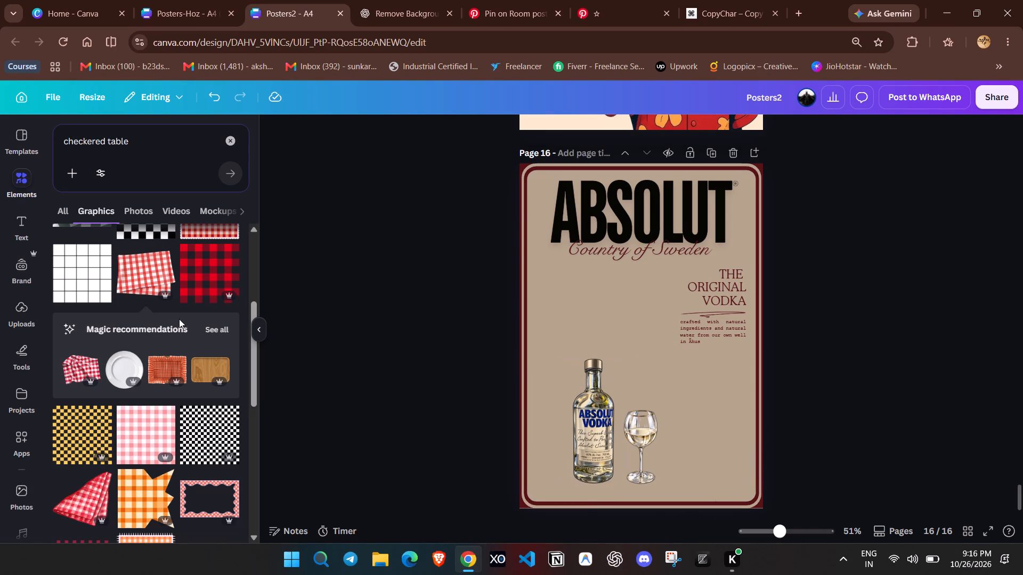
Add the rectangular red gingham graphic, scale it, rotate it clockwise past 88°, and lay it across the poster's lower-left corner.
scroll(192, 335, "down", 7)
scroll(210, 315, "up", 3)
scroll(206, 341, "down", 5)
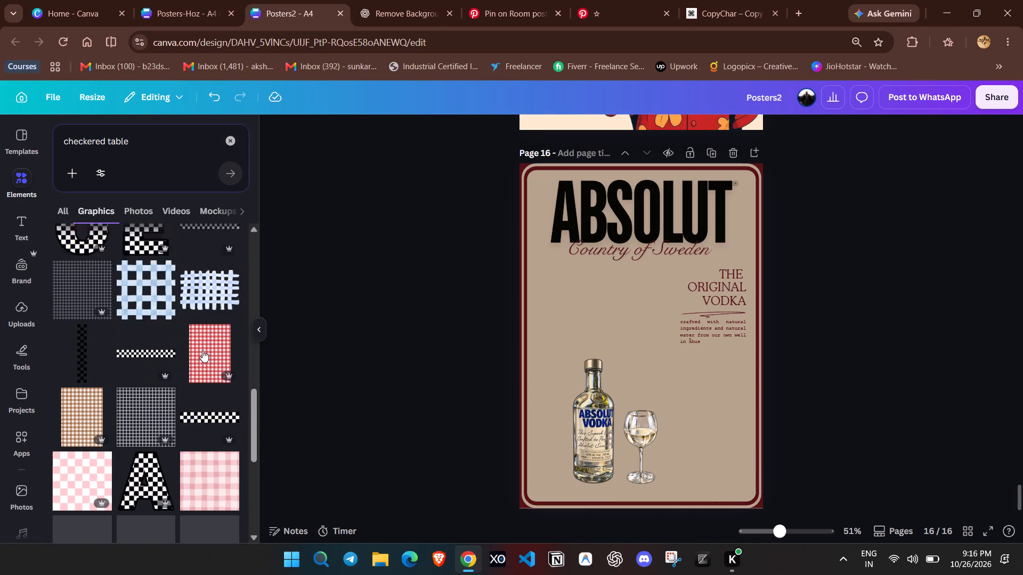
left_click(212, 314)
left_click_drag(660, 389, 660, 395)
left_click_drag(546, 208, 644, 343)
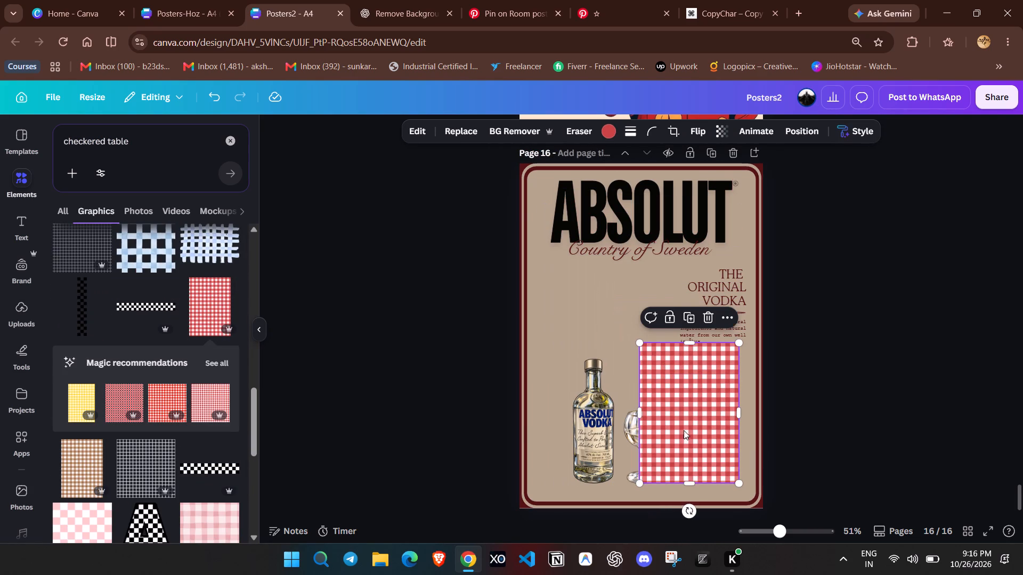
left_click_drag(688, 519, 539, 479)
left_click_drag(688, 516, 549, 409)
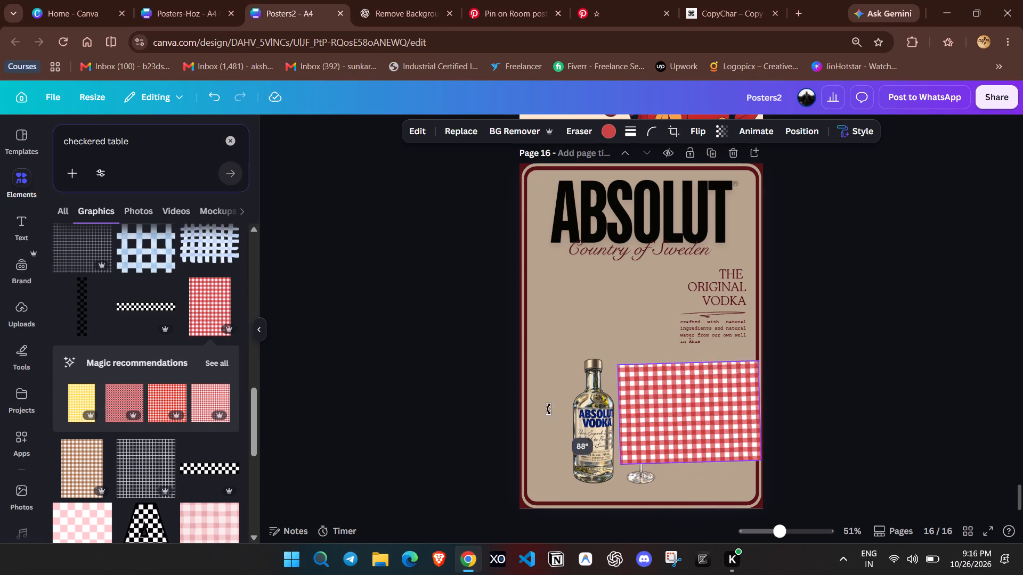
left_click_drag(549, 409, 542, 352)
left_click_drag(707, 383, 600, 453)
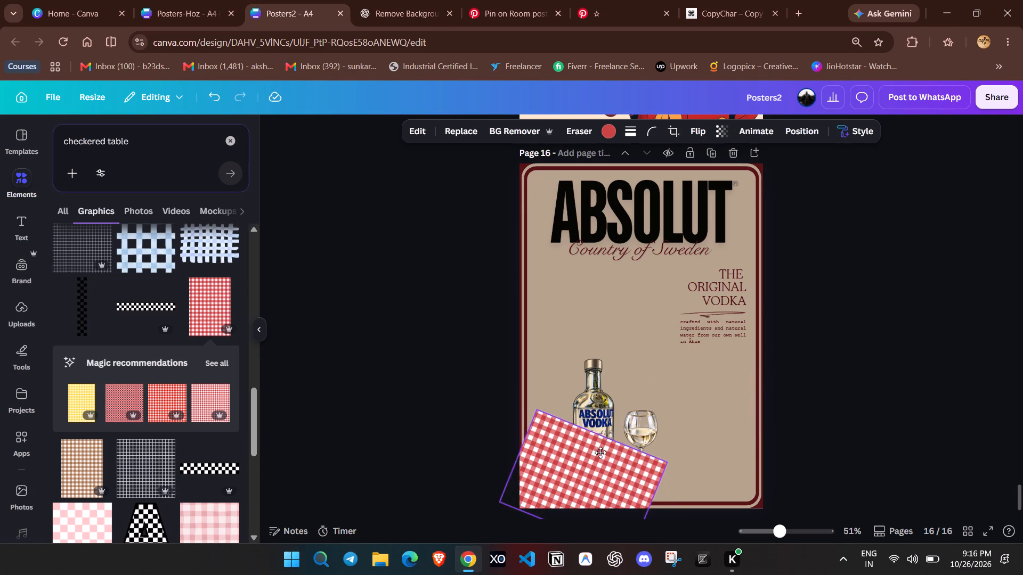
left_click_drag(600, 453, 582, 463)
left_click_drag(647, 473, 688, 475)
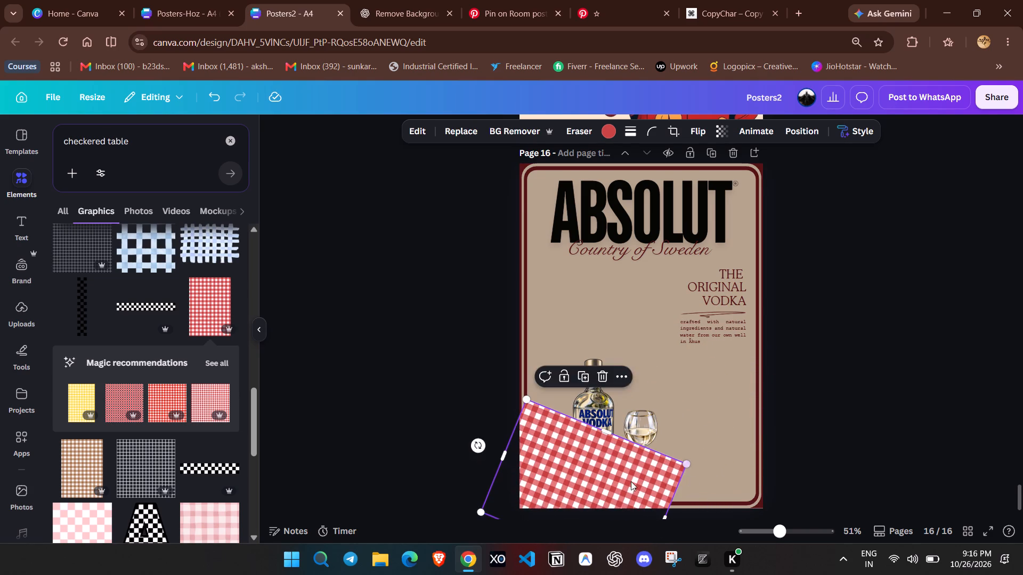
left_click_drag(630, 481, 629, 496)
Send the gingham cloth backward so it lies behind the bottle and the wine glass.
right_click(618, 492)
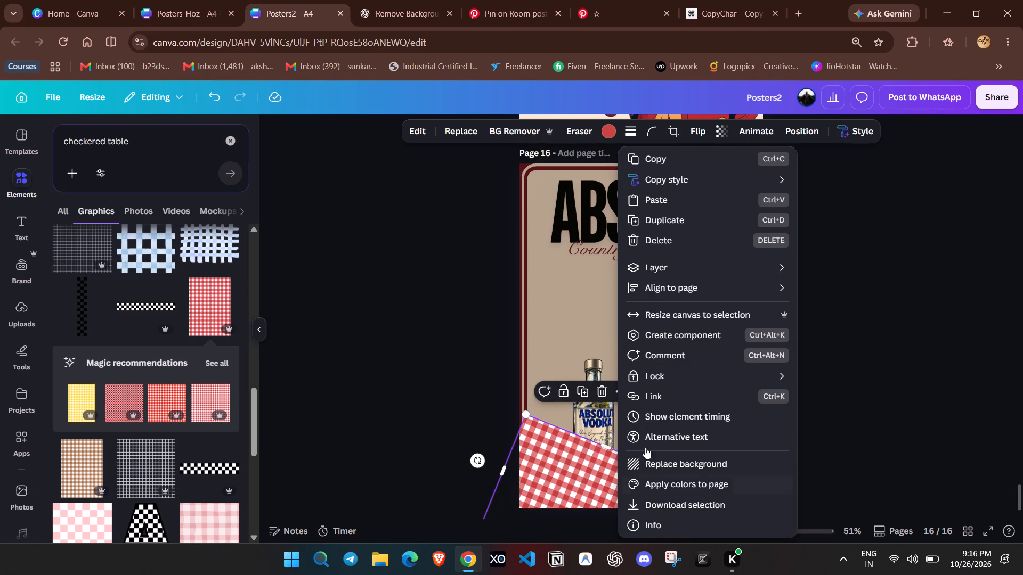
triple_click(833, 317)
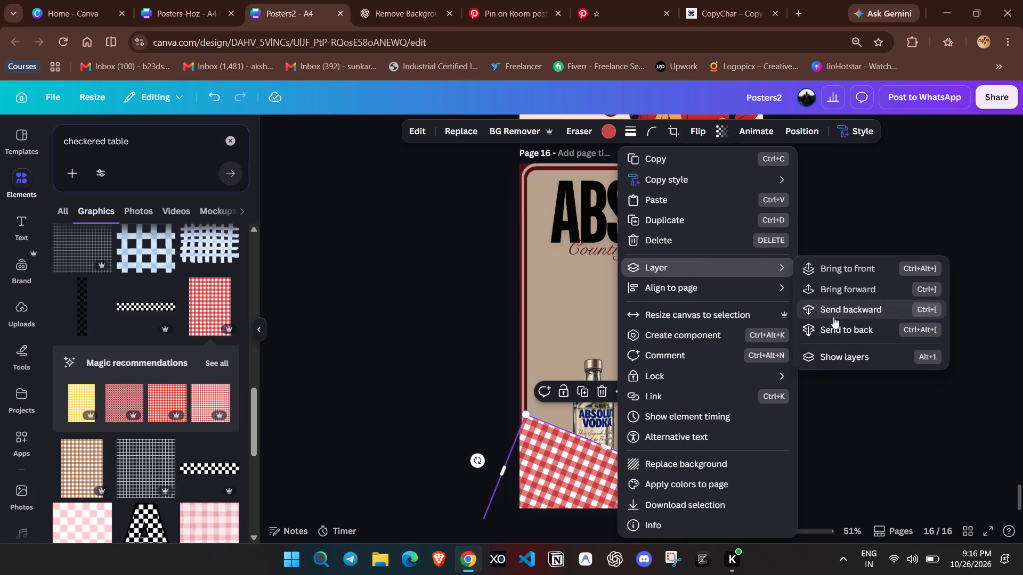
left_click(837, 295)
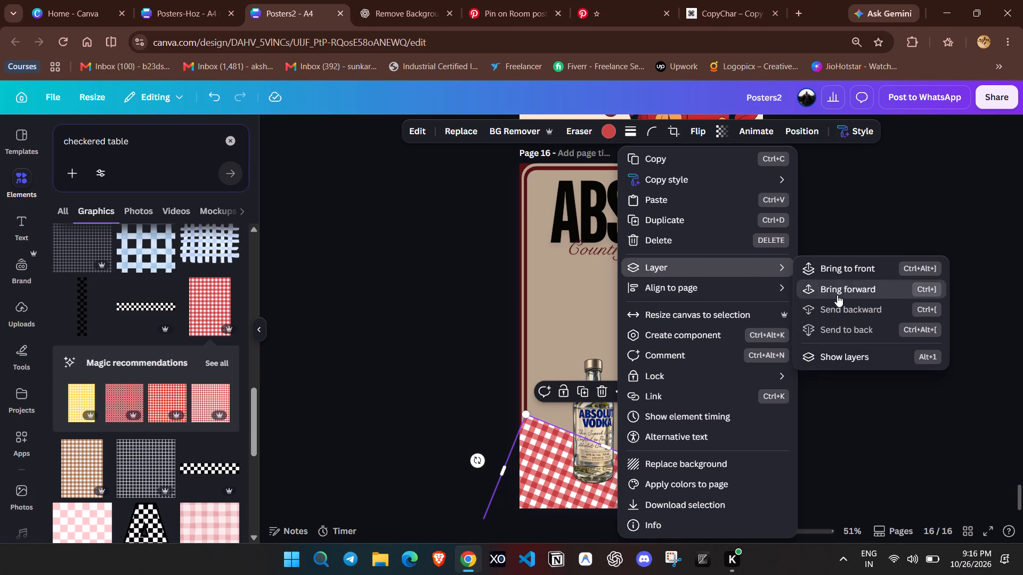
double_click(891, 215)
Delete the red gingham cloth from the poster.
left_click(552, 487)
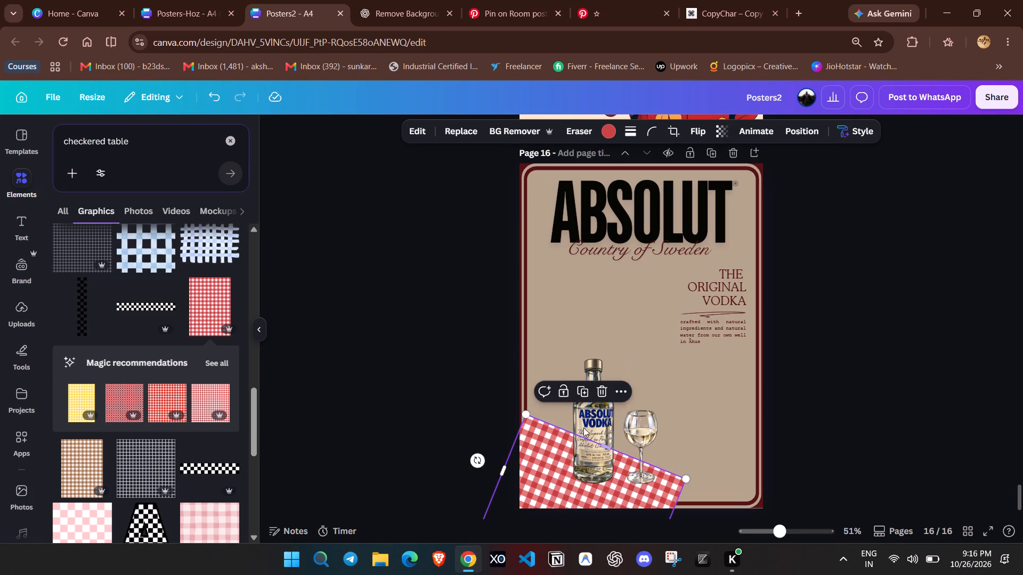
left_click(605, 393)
Move the vodka bottle down and left so it stands on the inner border near the lower-left corner.
left_click_drag(777, 527, 790, 531)
scroll(787, 457, "down", 3)
left_click_drag(557, 348, 523, 376)
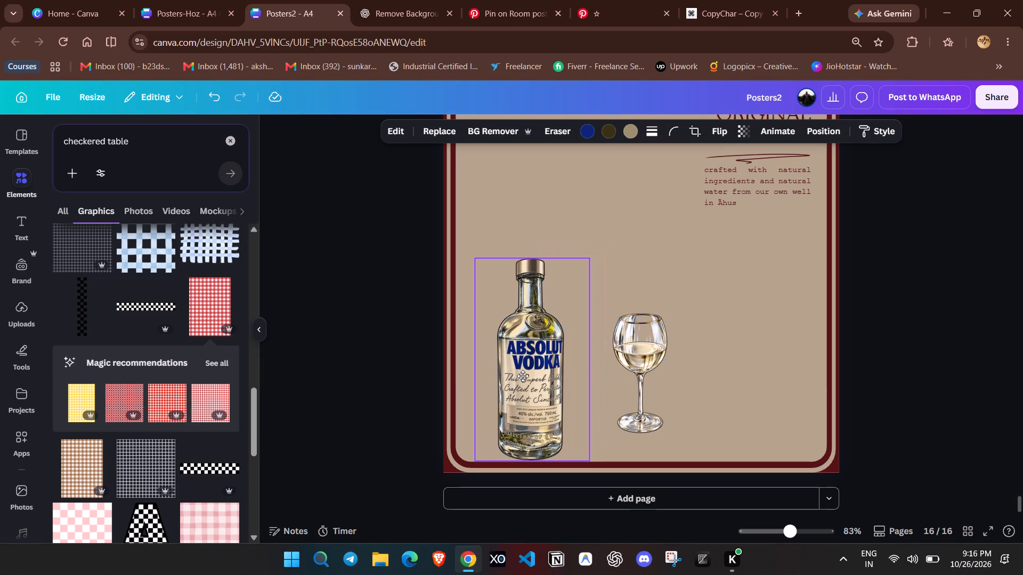
left_click_drag(523, 376, 519, 377)
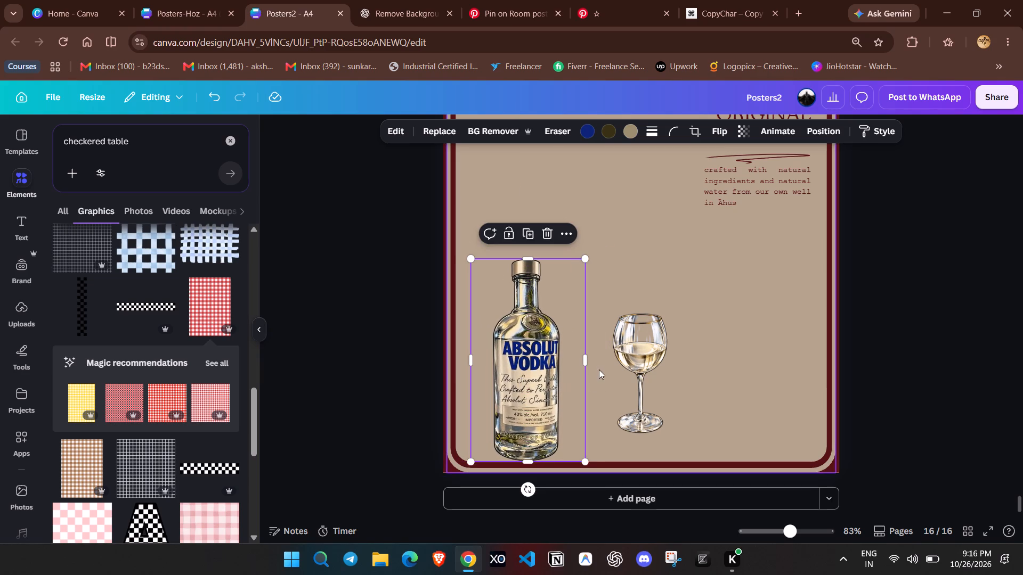
Stand the wine glass beside the bottle on the same base line, cropping the empty space from both its sides and closing the gap.
left_click_drag(622, 347, 597, 374)
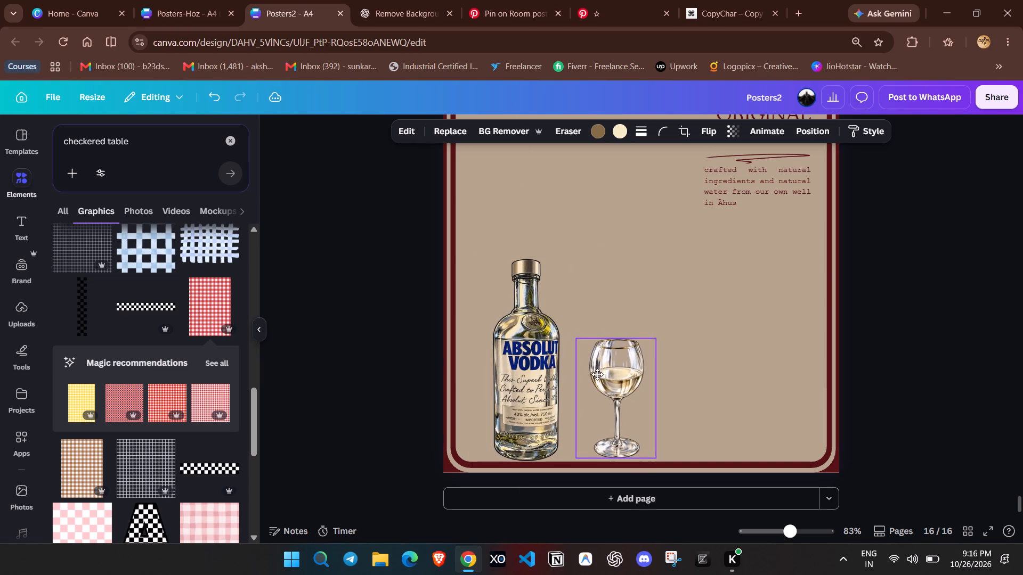
left_click_drag(597, 374, 590, 376)
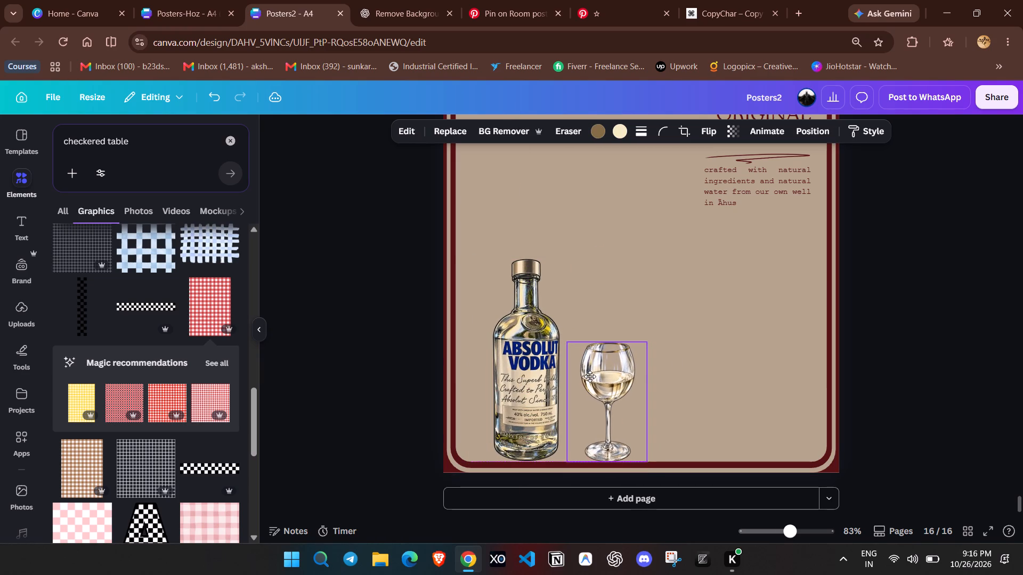
left_click_drag(590, 376, 585, 376)
left_click_drag(561, 400, 572, 401)
left_click_drag(645, 402, 635, 398)
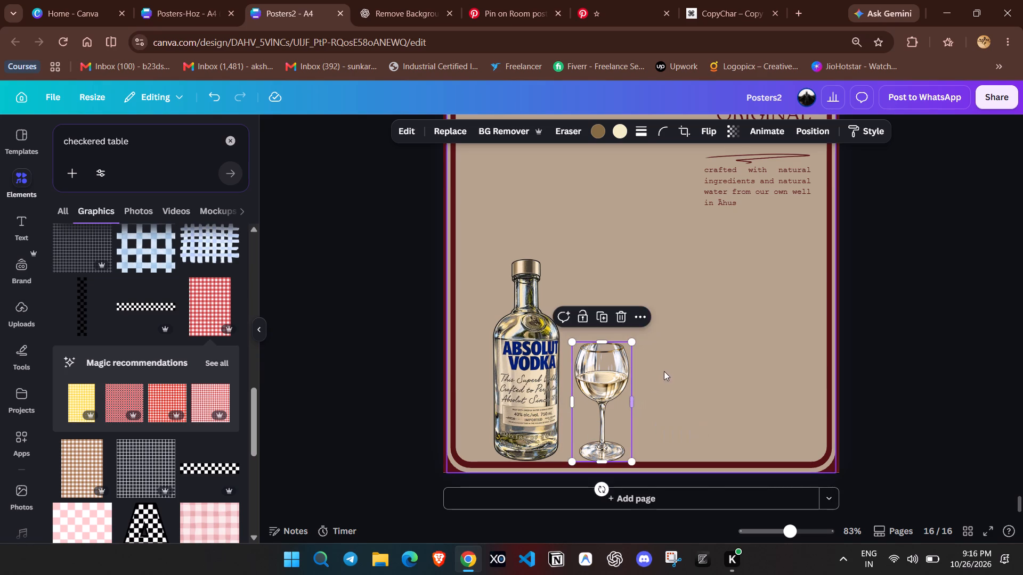
left_click(665, 371)
left_click_drag(599, 371, 591, 371)
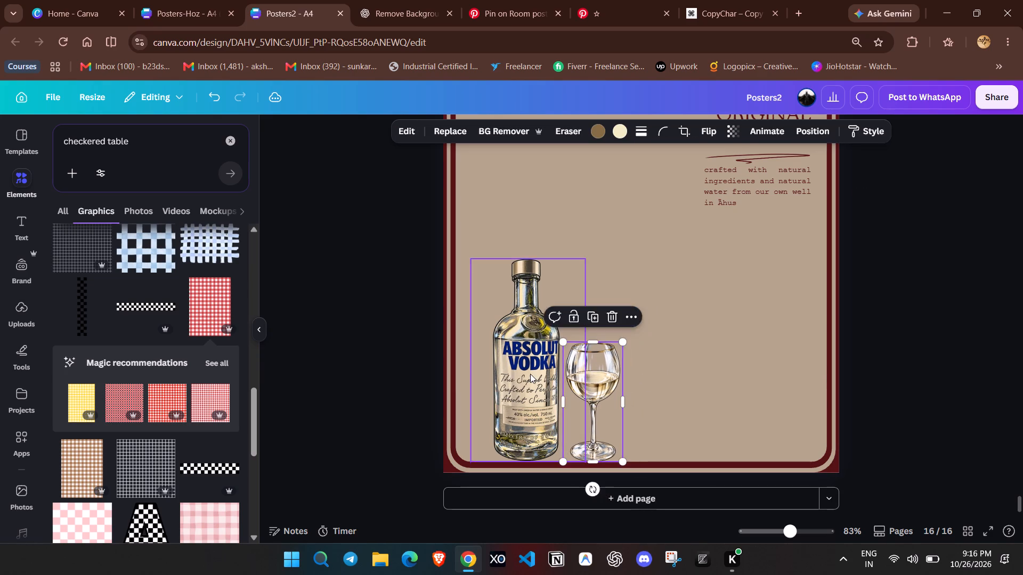
Crop the empty space from both sides of the vodka bottle image, leaving a narrow margin around the bottle.
left_click(530, 374)
left_click_drag(472, 358, 492, 362)
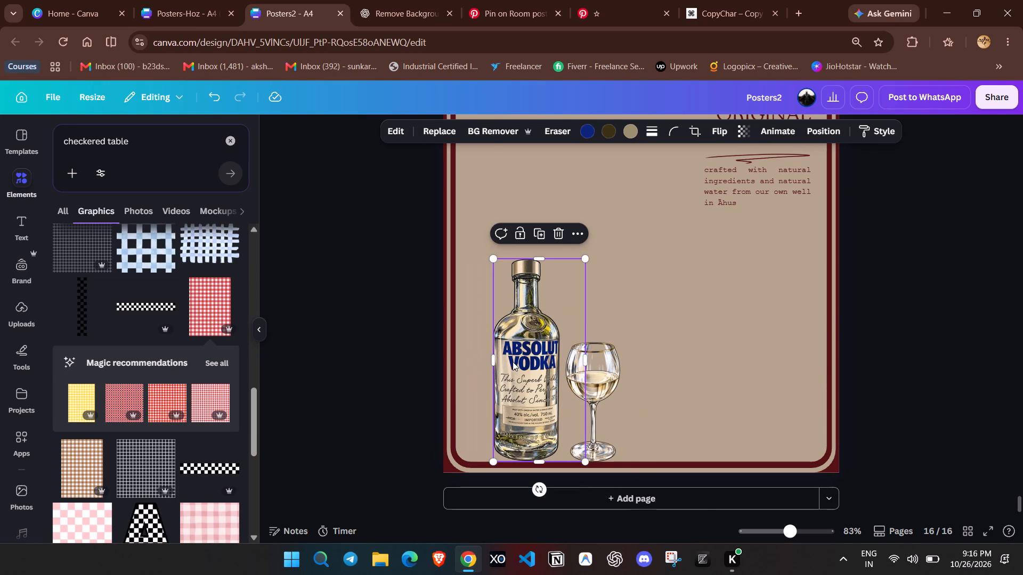
left_click_drag(493, 362, 488, 359)
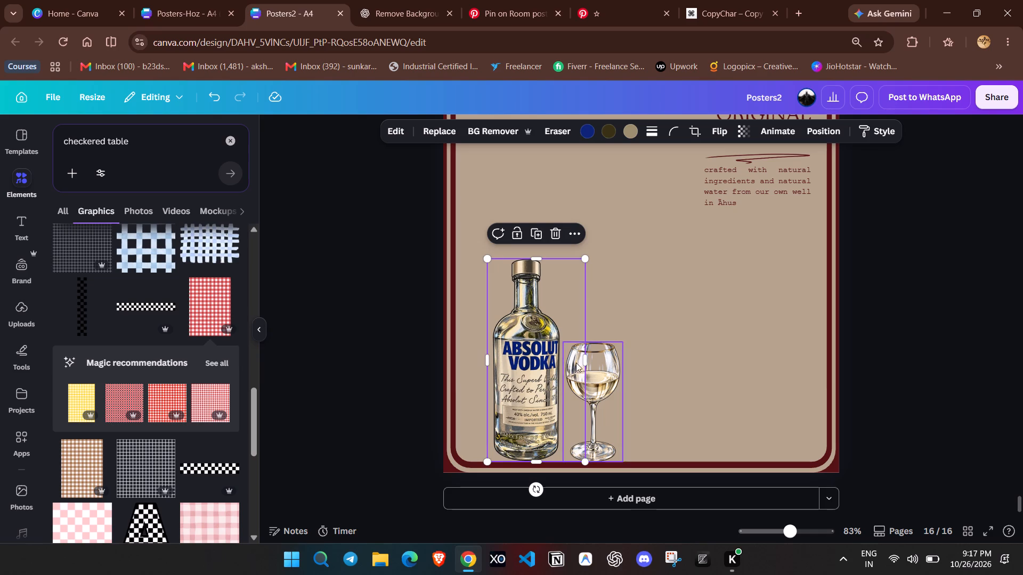
left_click_drag(587, 366, 565, 362)
left_click(683, 340)
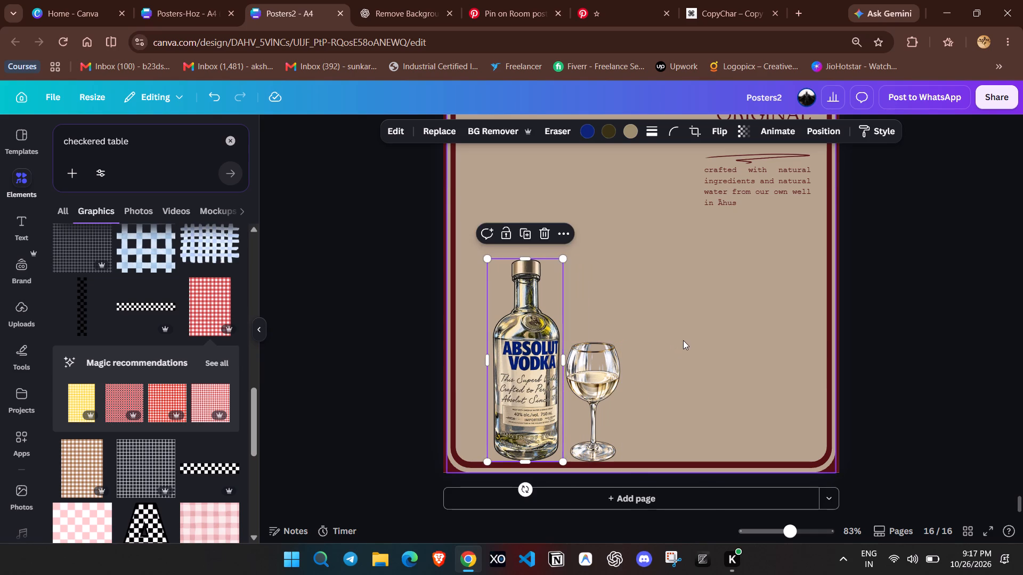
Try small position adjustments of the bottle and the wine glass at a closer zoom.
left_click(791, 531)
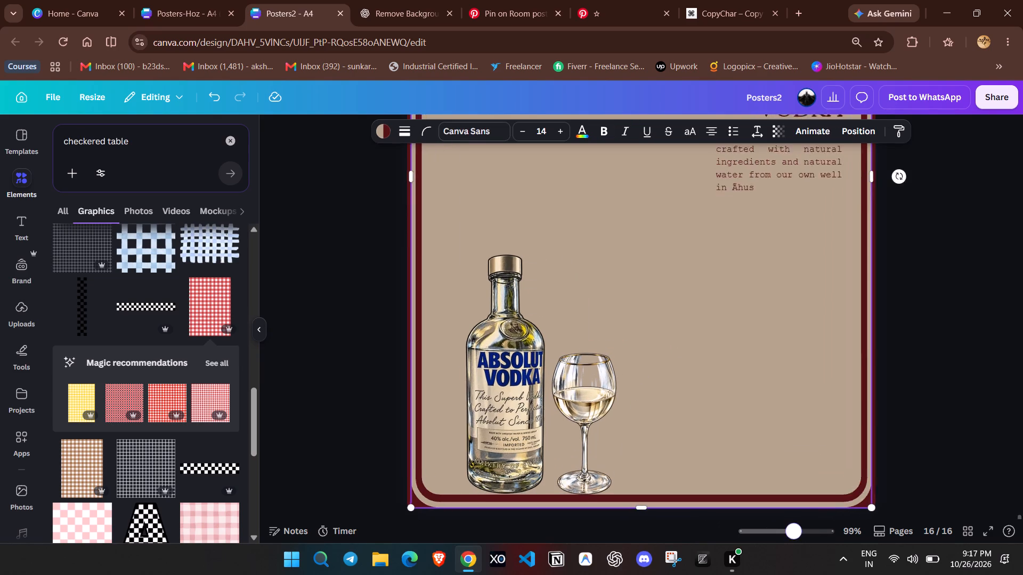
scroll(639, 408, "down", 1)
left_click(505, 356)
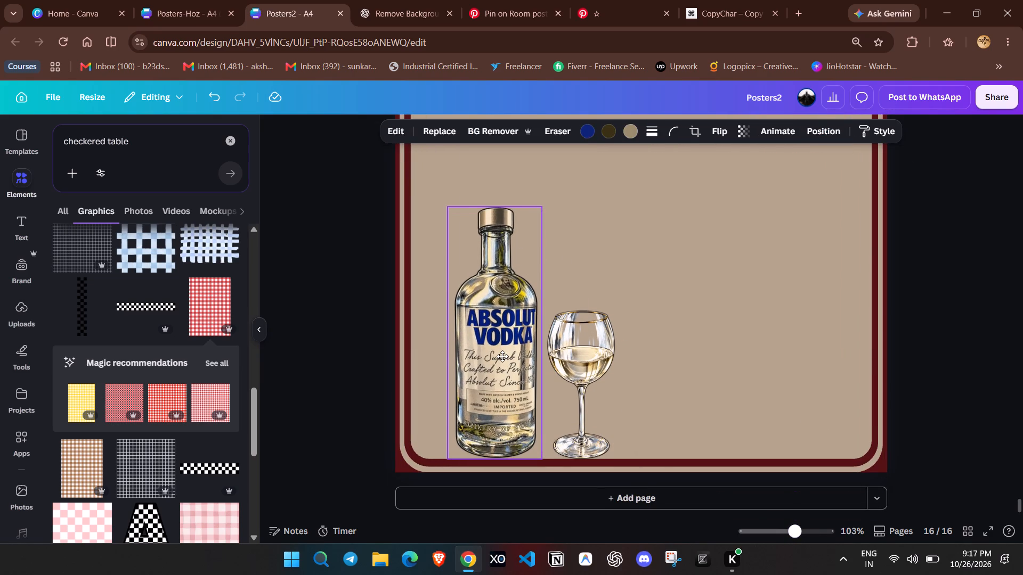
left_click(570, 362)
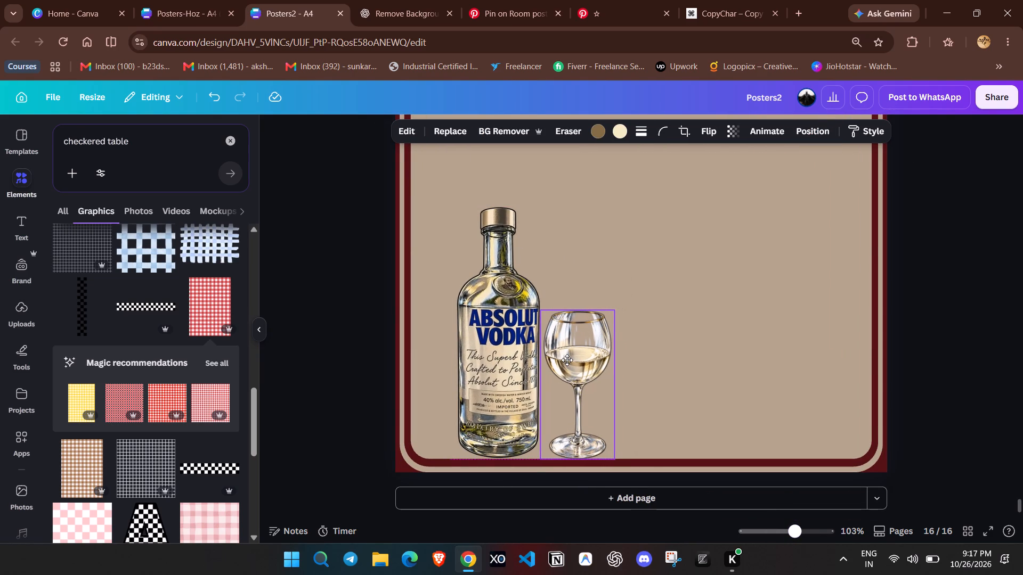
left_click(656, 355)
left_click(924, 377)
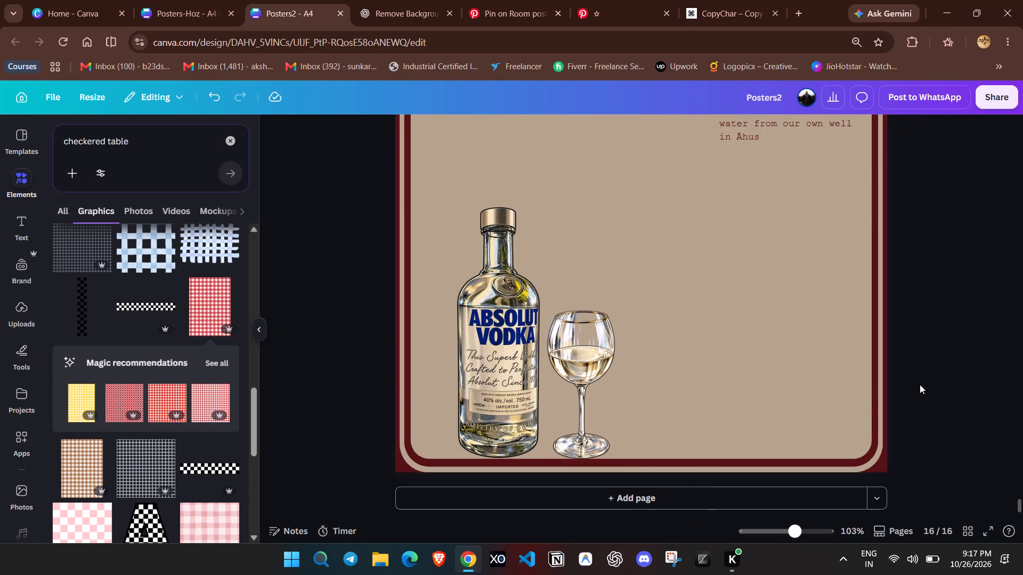
Enlarge the vodka bottle from its upper-right corner by roughly a fifth, keeping its base on the border.
left_click_drag(790, 530, 775, 523)
scroll(801, 480, "up", 2)
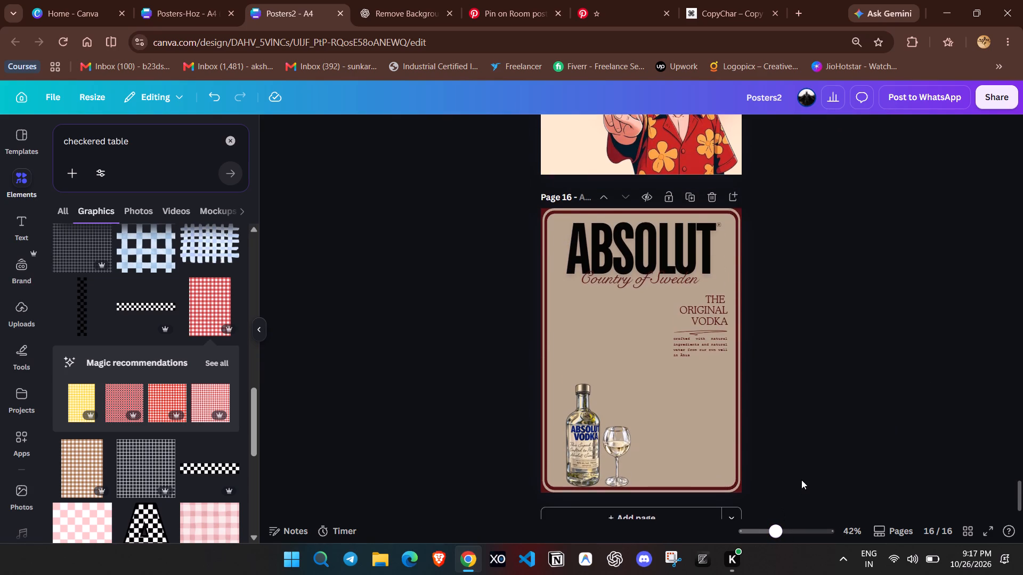
left_click_drag(781, 535, 792, 537)
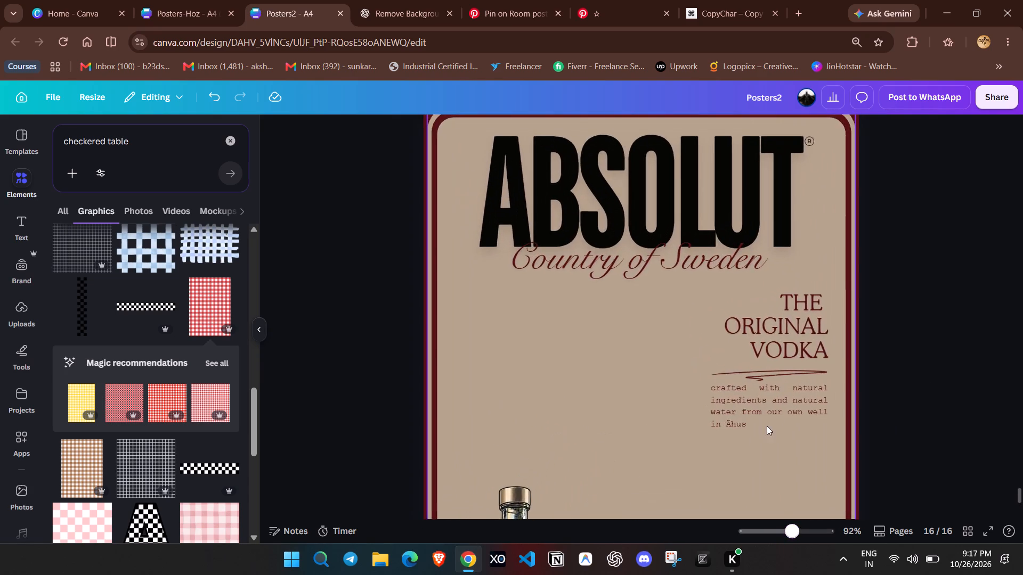
scroll(765, 420, "down", 2)
scroll(664, 358, "up", 1)
left_click(521, 349)
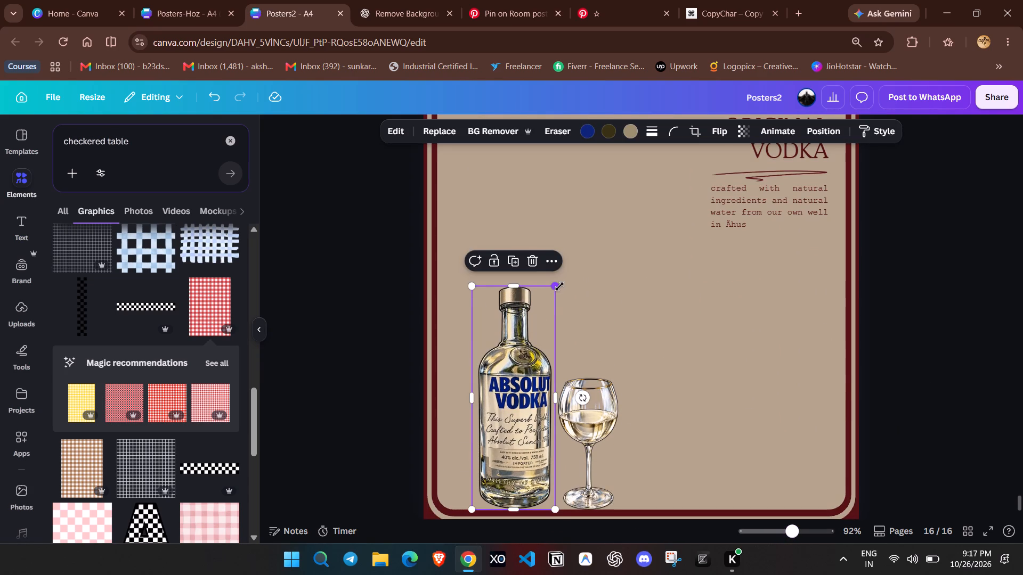
left_click_drag(559, 286, 595, 240)
Move the wine glass right so it stands just beside the enlarged bottle, level with its base.
left_click(604, 428)
left_click_drag(594, 410, 611, 408)
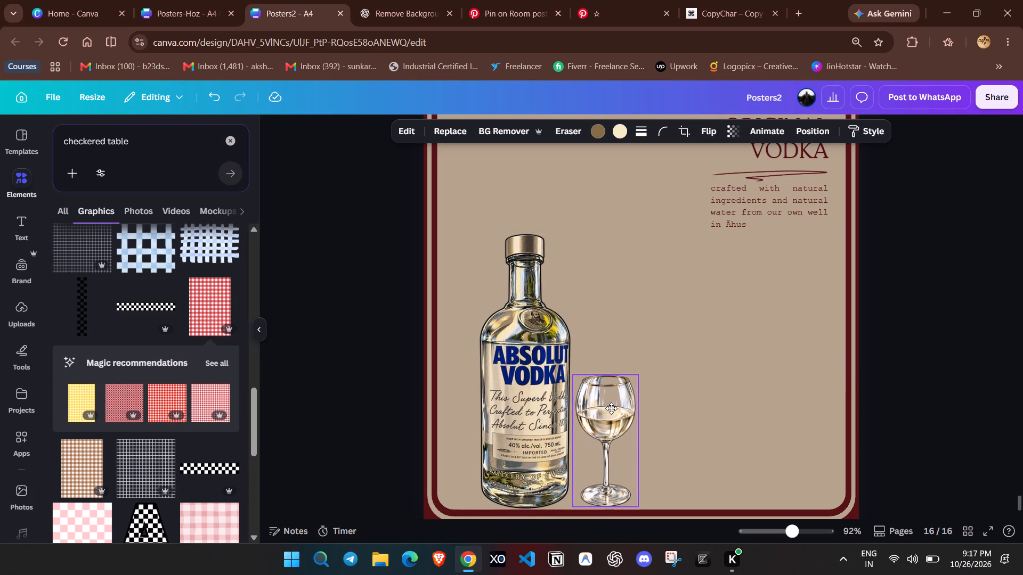
left_click_drag(611, 408, 612, 411)
left_click(921, 347)
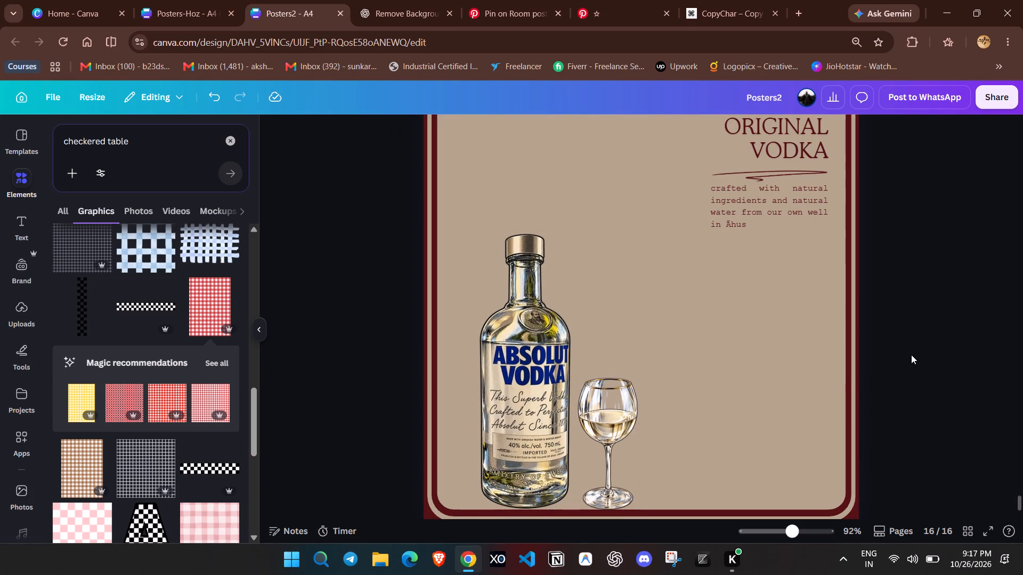
View the whole poster and switch to the Pinterest pin to check the Absolut reference poster.
left_click_drag(788, 538, 777, 538)
scroll(819, 427, "up", 1)
left_click(470, 0)
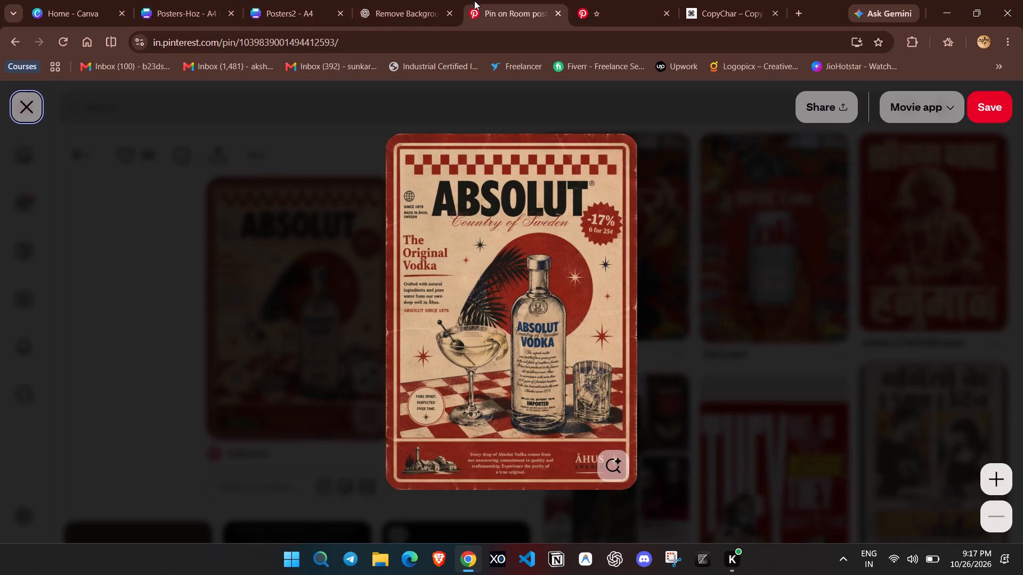
Search the graphics for circle and place the rough-edged filled yellow circle over the upper half of the vodka bottle.
left_click(329, 0)
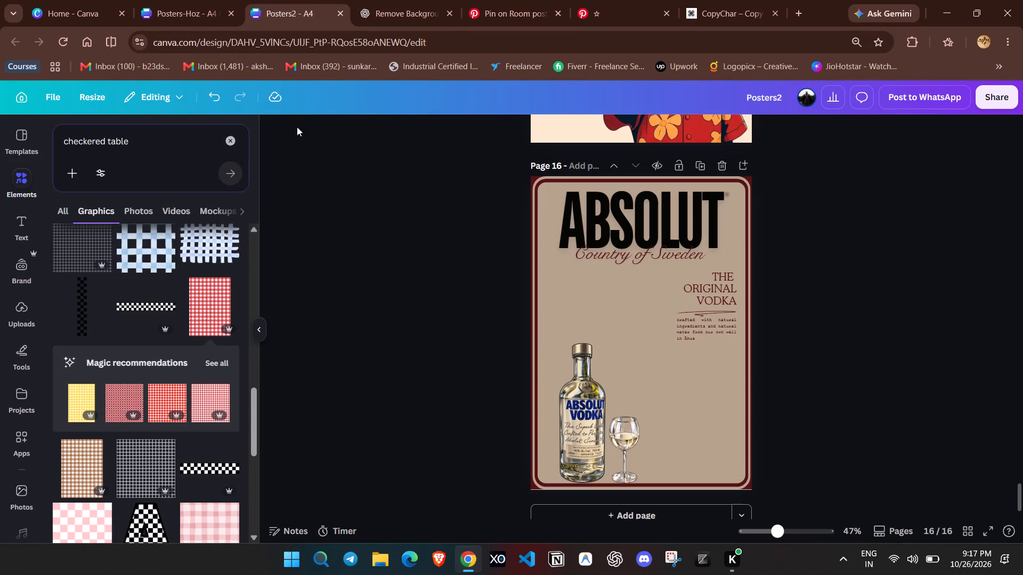
left_click(230, 136)
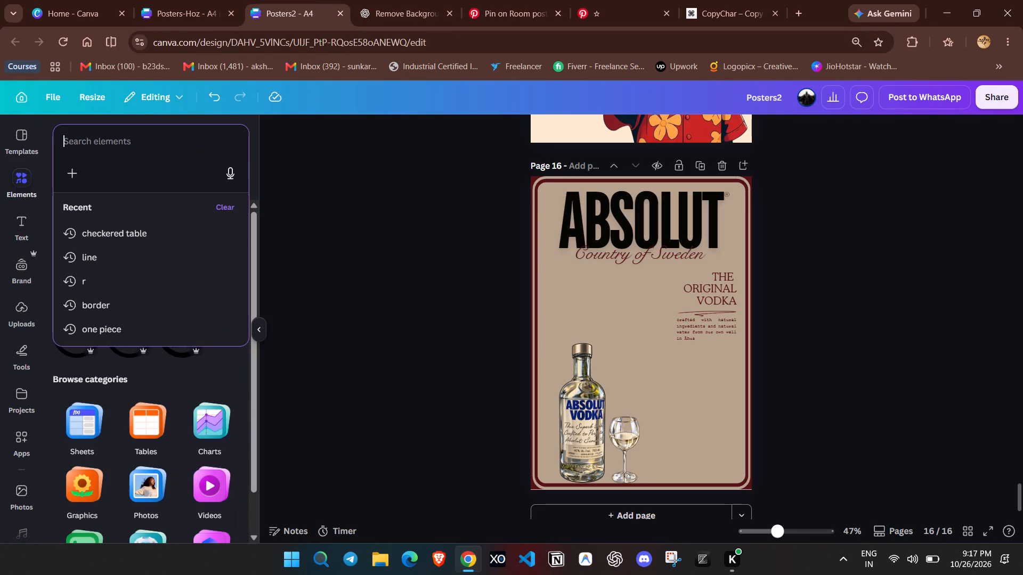
type("circkle")
key("BackSpace")
key("BackSpace")
key("BackSpace")
type("le")
key("Return")
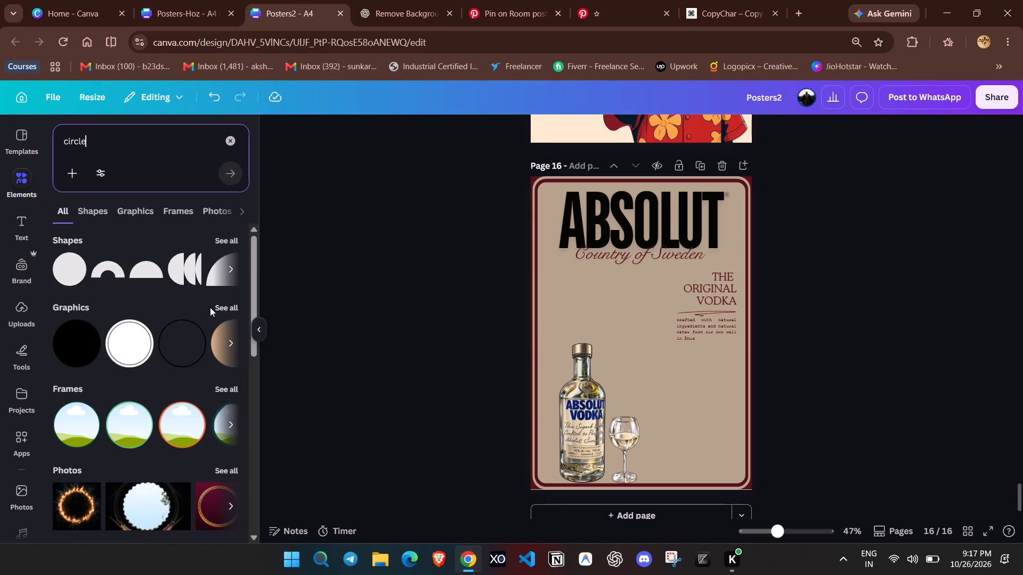
left_click(221, 307)
scroll(207, 354, "down", 1)
left_click(153, 360)
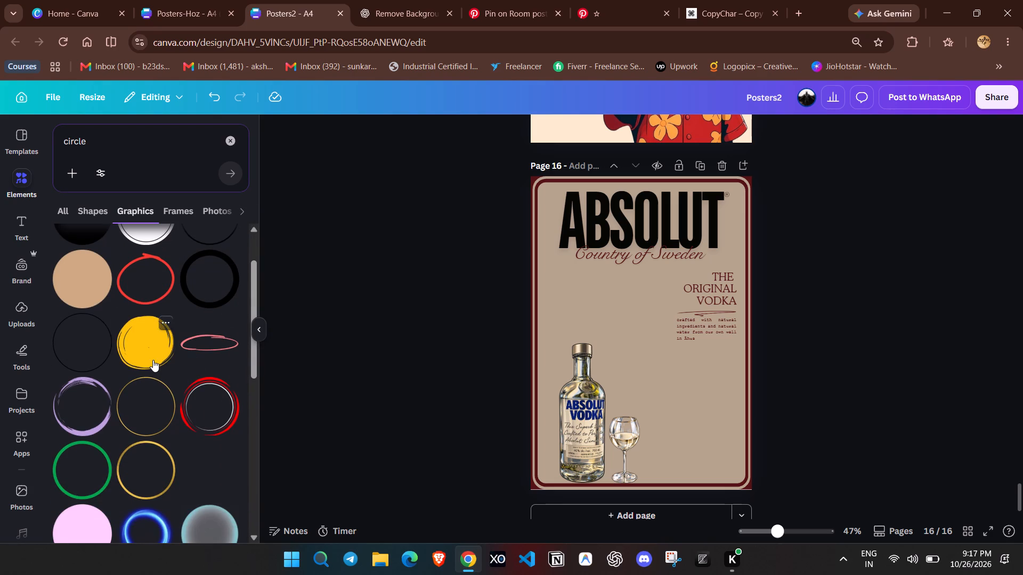
left_click_drag(634, 326, 577, 380)
Colour the circle dark maroon and layer it behind the vodka bottle.
left_click(545, 122)
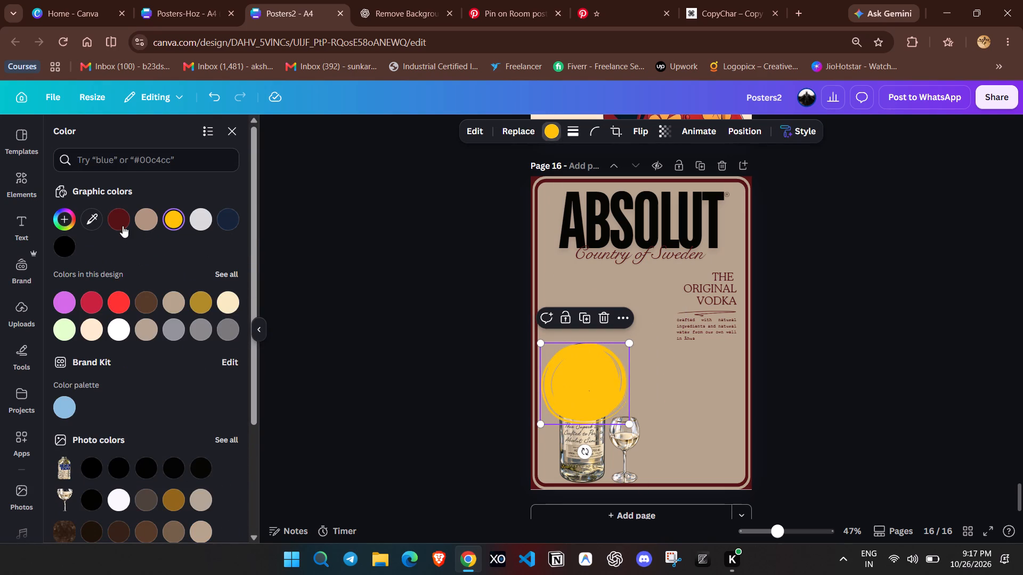
left_click(123, 223)
right_click(584, 365)
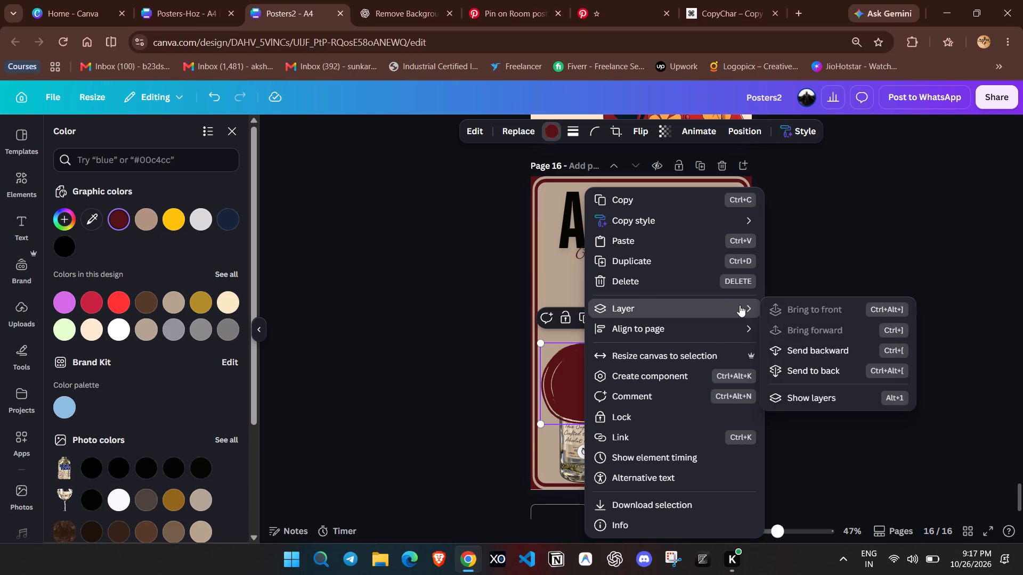
double_click(806, 344)
double_click(850, 255)
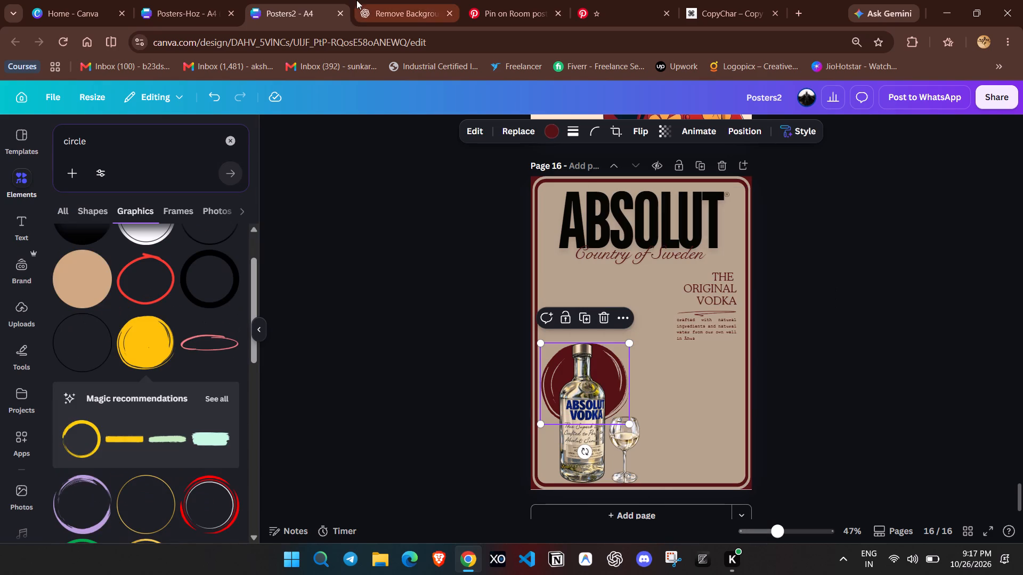
Compare with the Pinterest reference and shift the maroon circle slightly left and down behind the bottle.
left_click(497, 0)
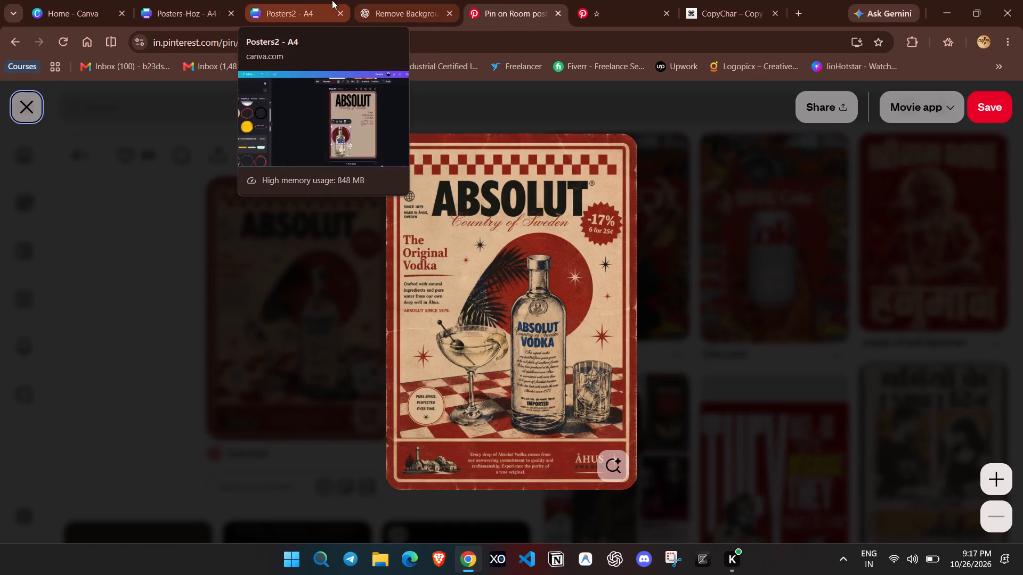
left_click(301, 0)
left_click(905, 376)
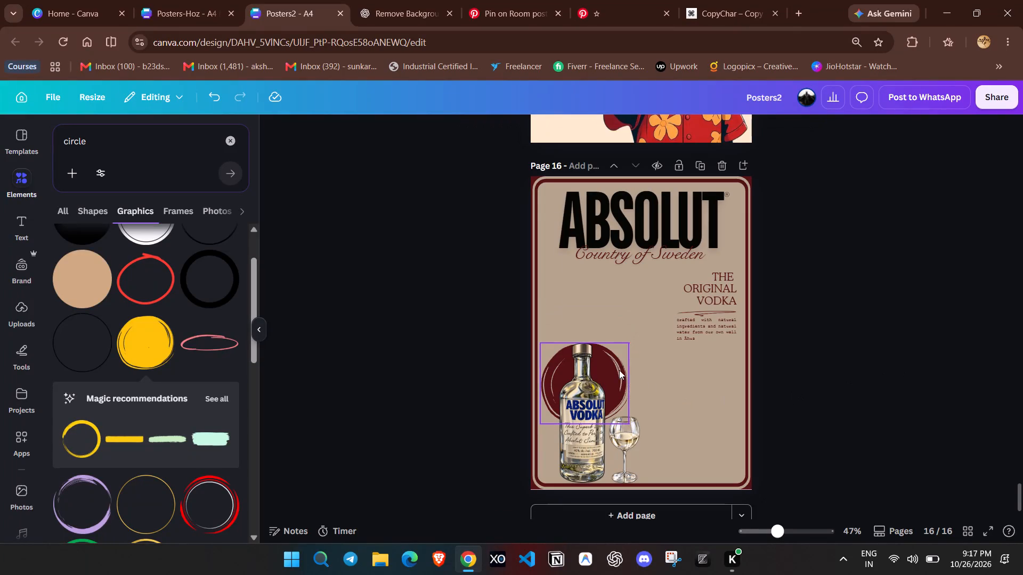
left_click(619, 370)
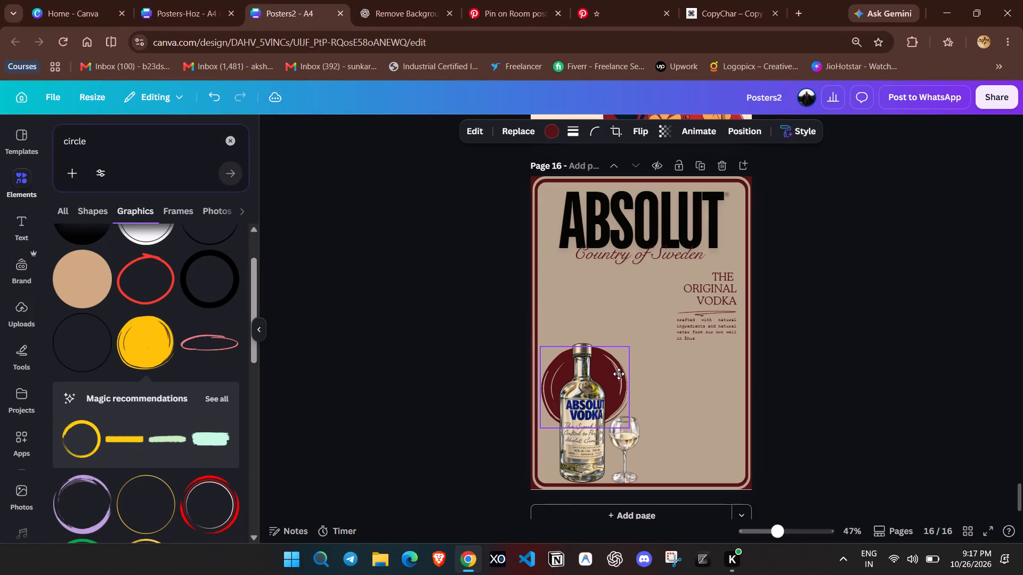
left_click(619, 374)
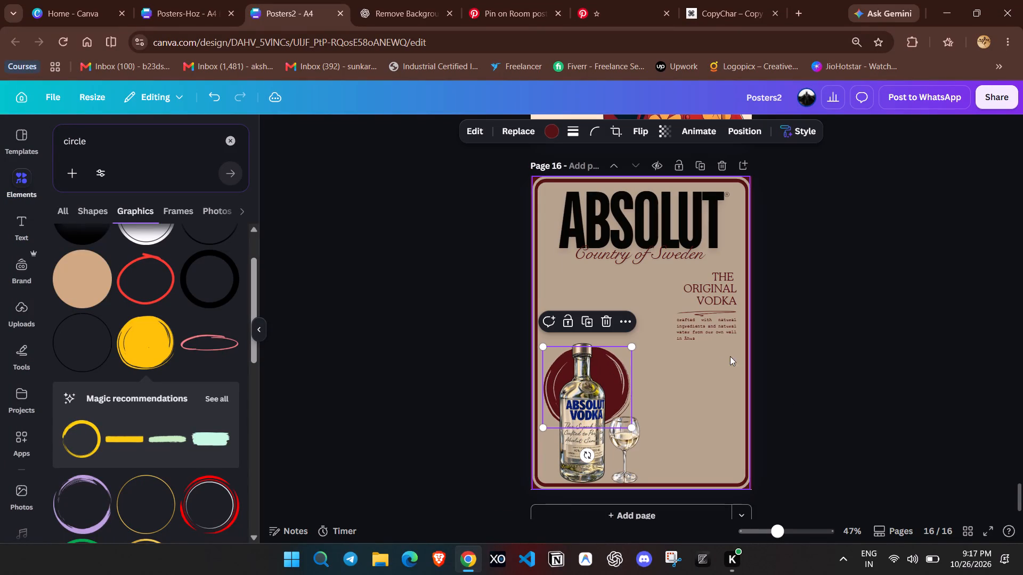
left_click(622, 357)
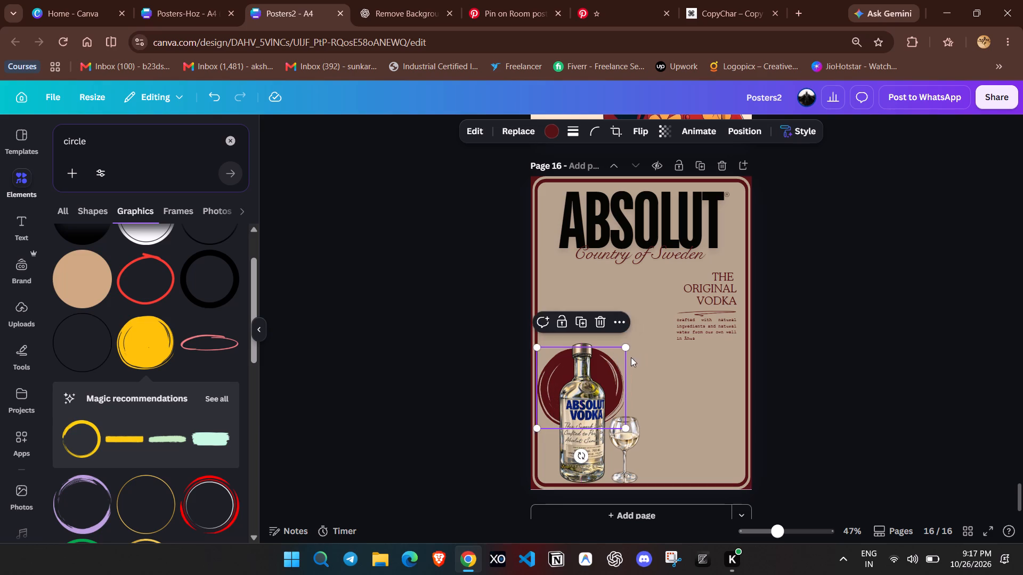
left_click(847, 318)
Check the Pinterest reference, copy the small description paragraph to the poster's empty left side, and change the copy's text to "Since 1879".
left_click(500, 0)
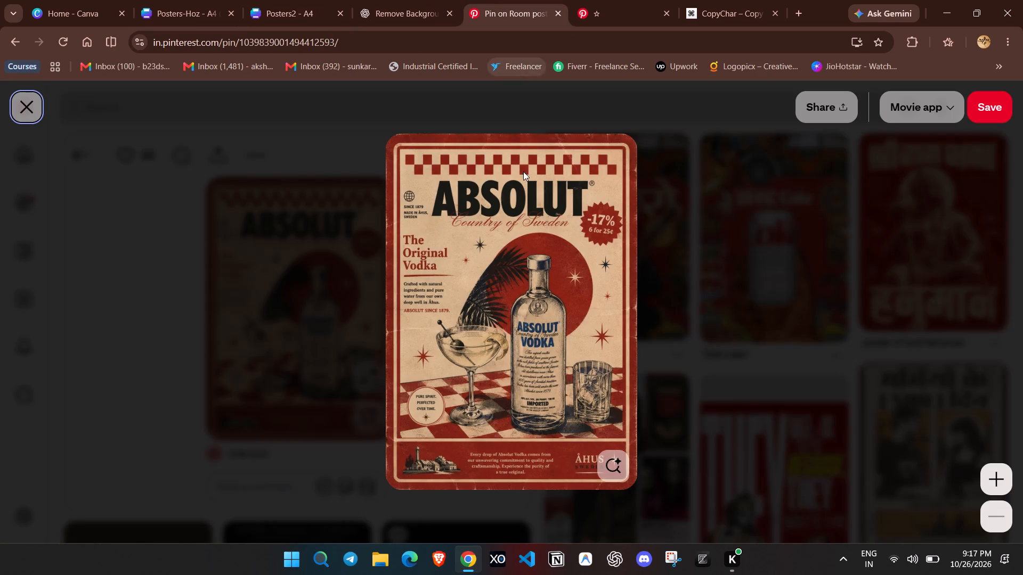
left_click(294, 0)
left_click(920, 317)
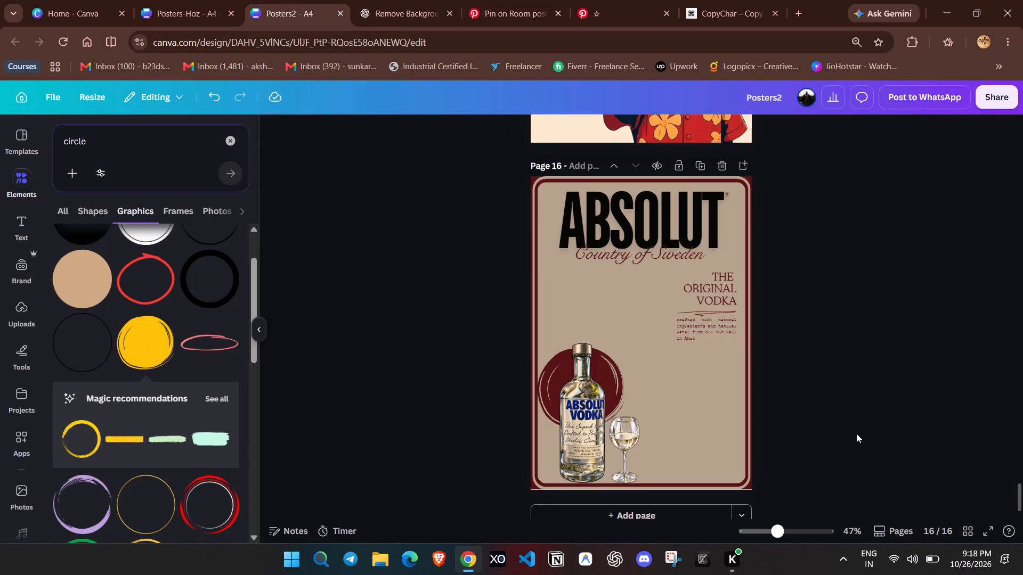
left_click_drag(782, 532, 794, 537)
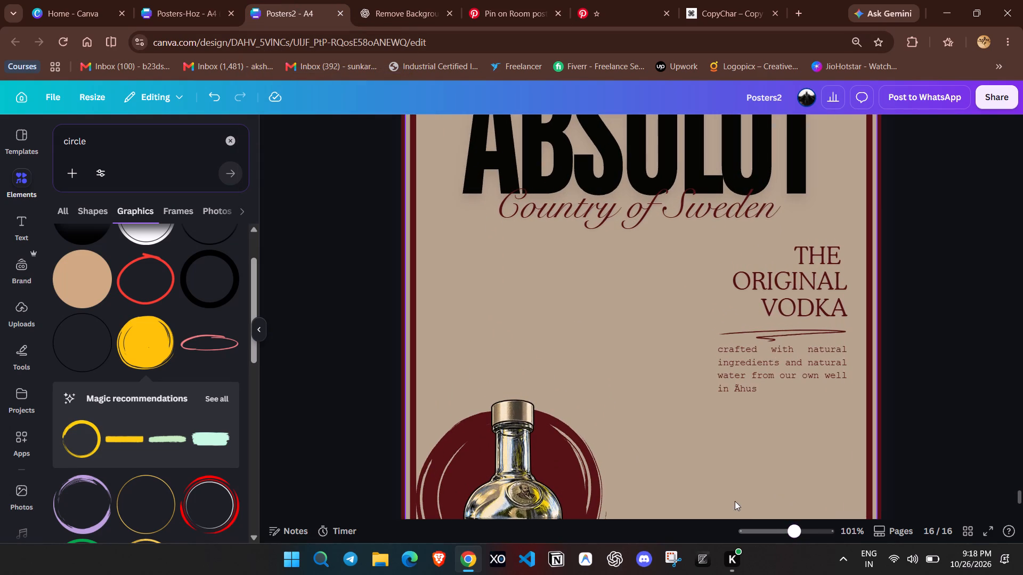
left_click(366, 0)
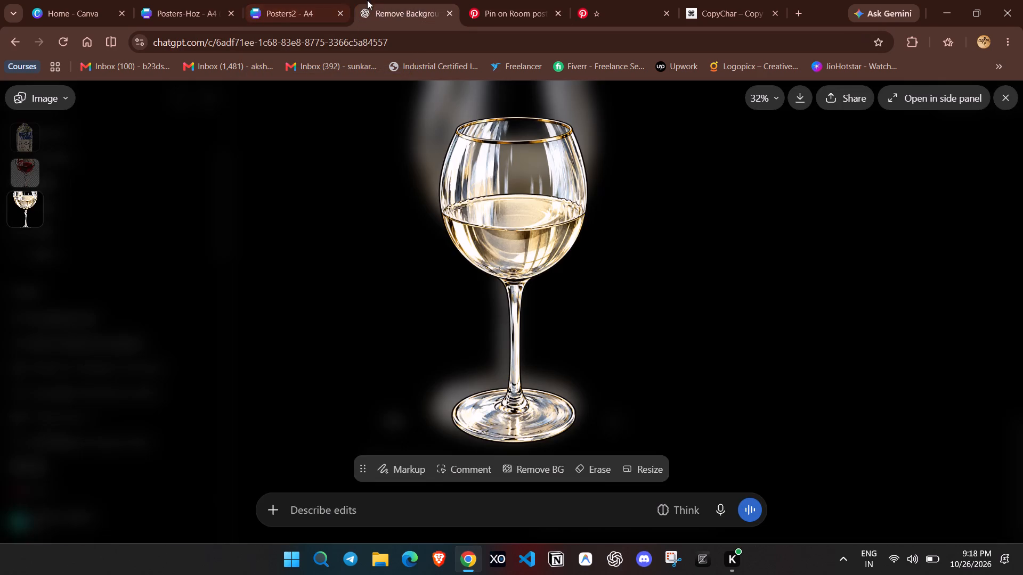
left_click(491, 0)
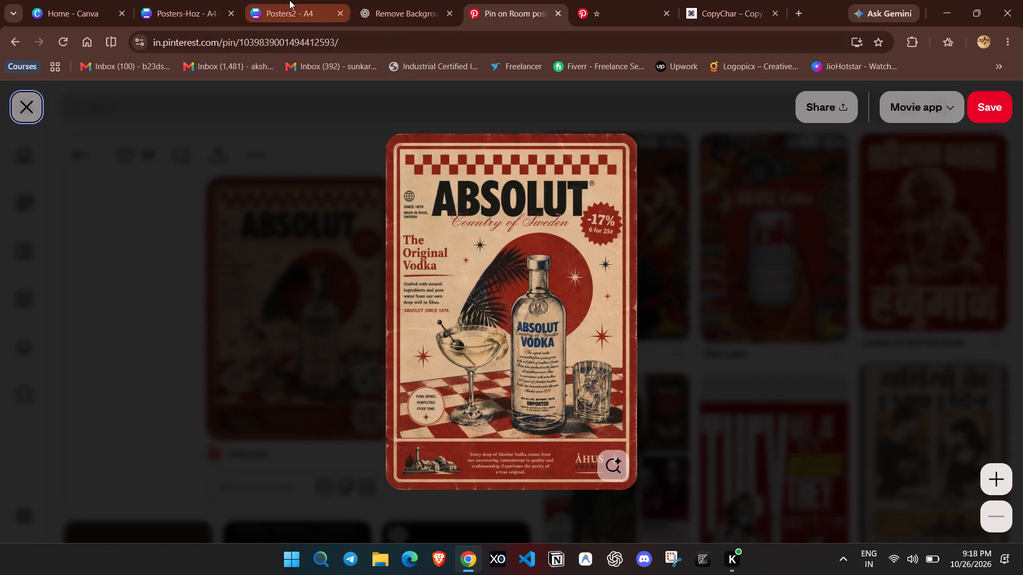
left_click(293, 0)
left_click(773, 377)
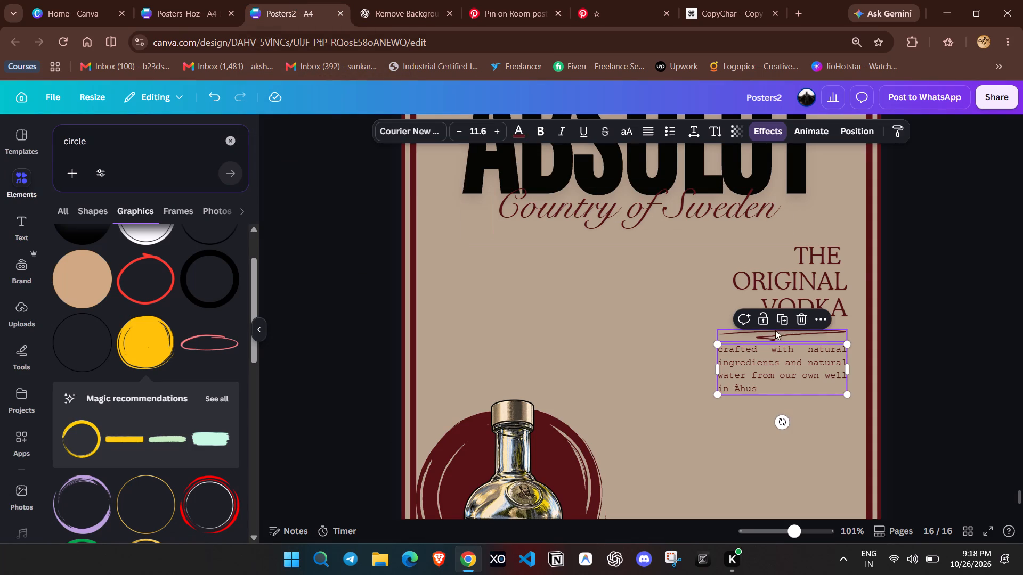
left_click(775, 323)
left_click_drag(783, 389, 509, 318)
left_click(508, 318)
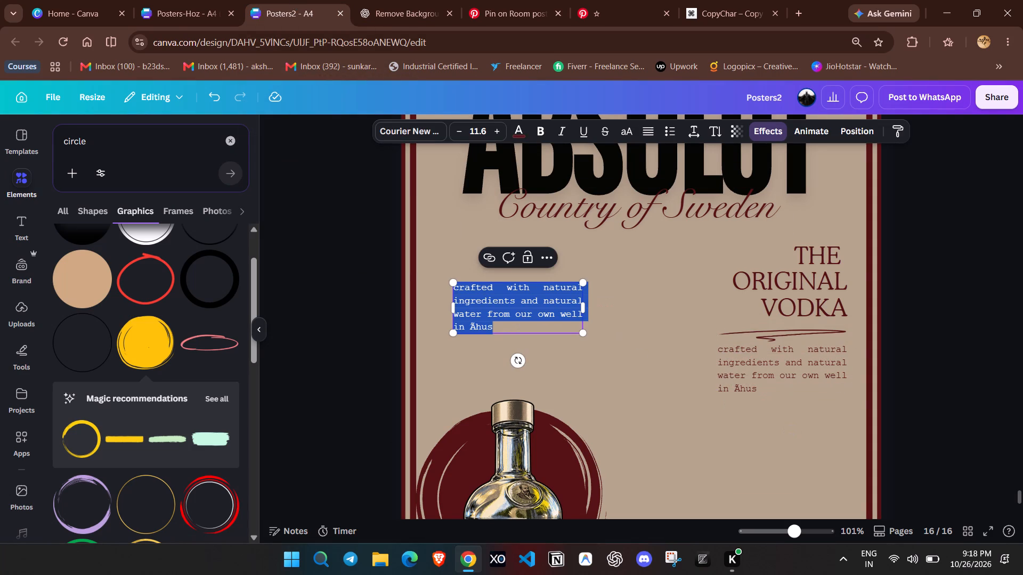
type("Since 1879")
Narrow the "Since 1879" text box to fit its text and move it beside the left border, below the title.
left_click(497, 0)
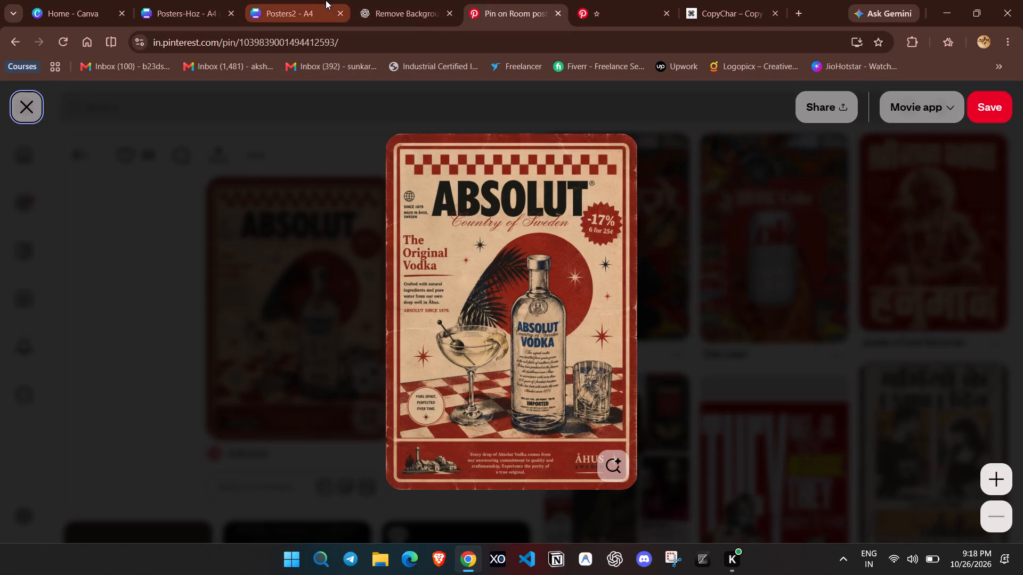
left_click(309, 0)
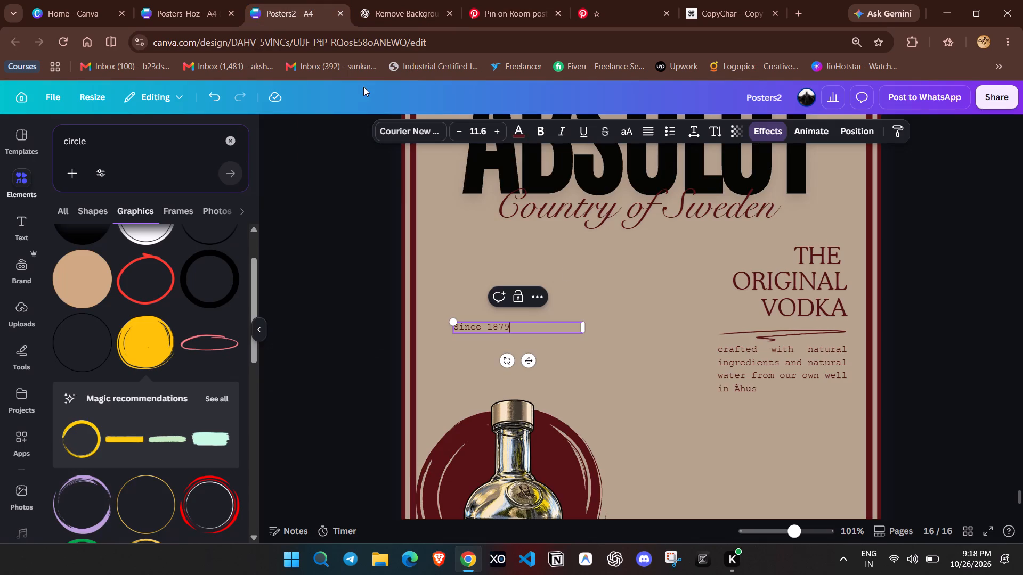
left_click(565, 303)
left_click(563, 327)
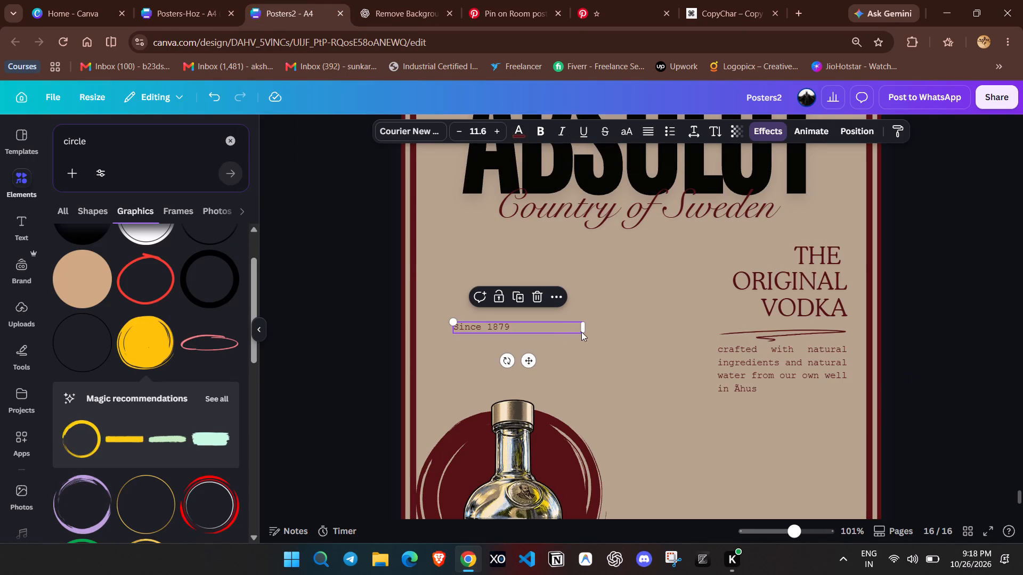
left_click_drag(586, 327, 517, 323)
left_click(554, 314)
left_click_drag(480, 330, 473, 303)
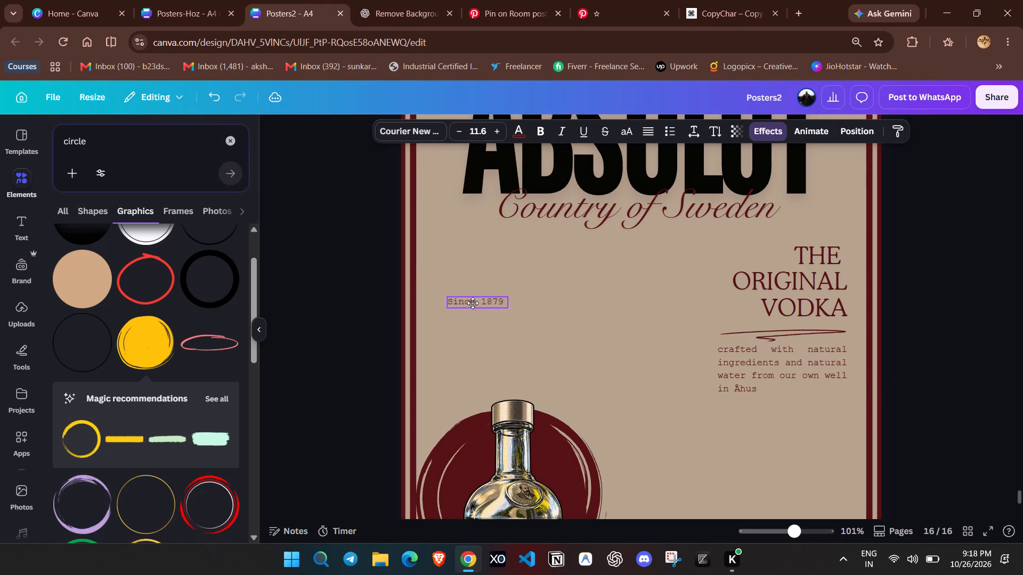
left_click_drag(473, 303, 461, 261)
Search the elements for globe, add the black wireframe globe, and shrink it to a small icon near the "Since 1879" text.
left_click(225, 135)
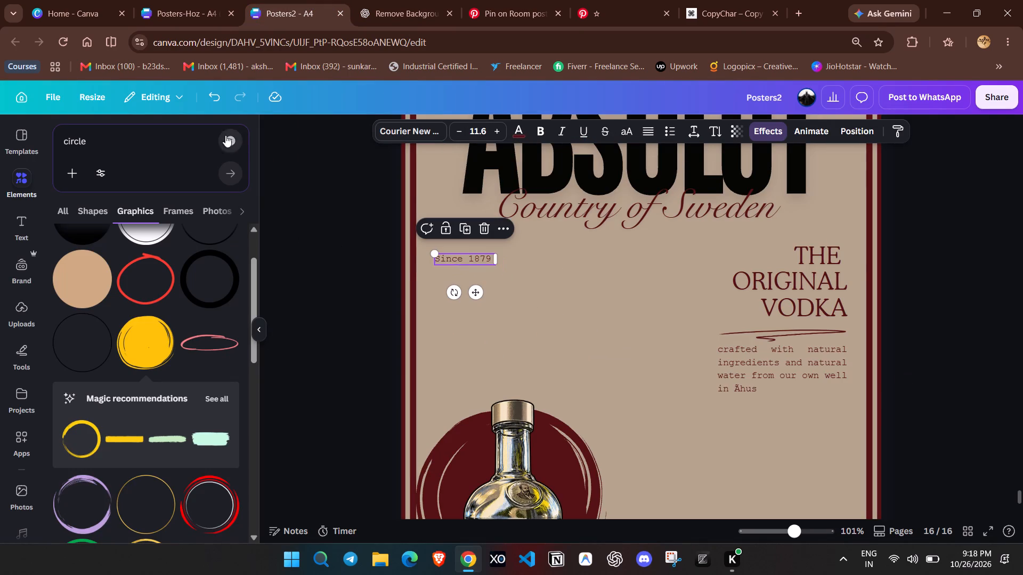
left_click(174, 143)
type("globe")
key("Return")
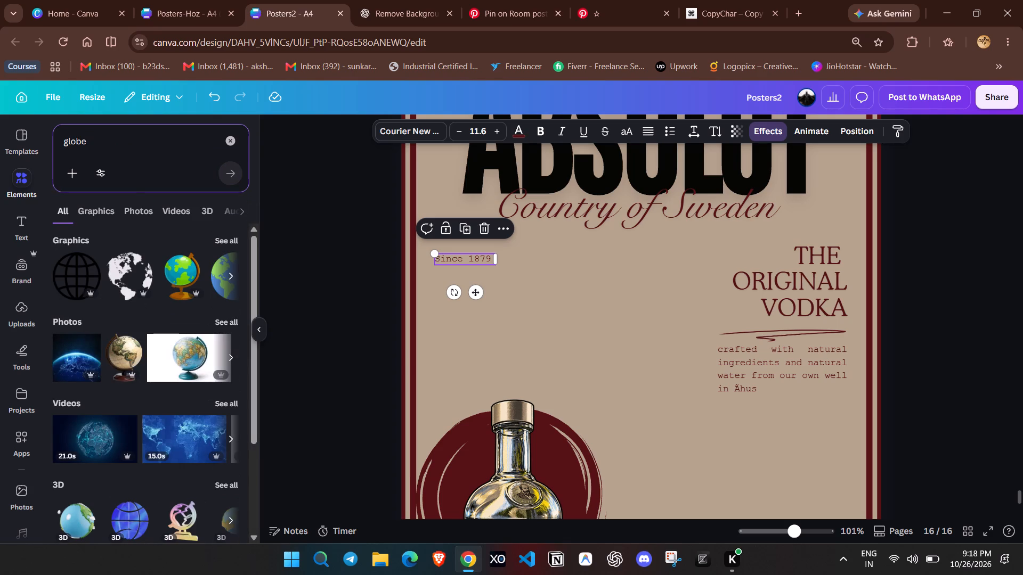
left_click(80, 268)
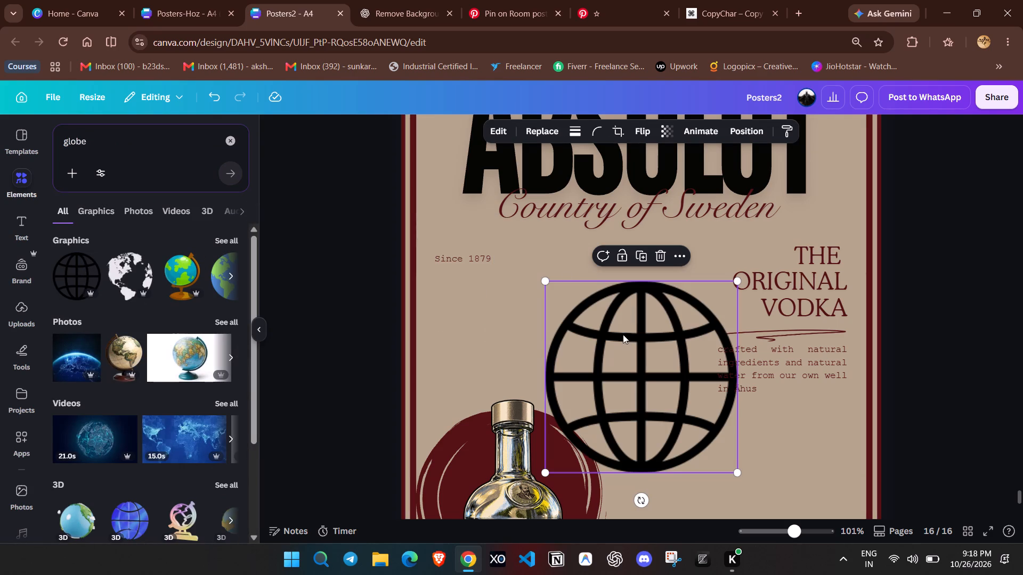
left_click_drag(547, 276, 696, 437)
left_click_drag(711, 456, 657, 410)
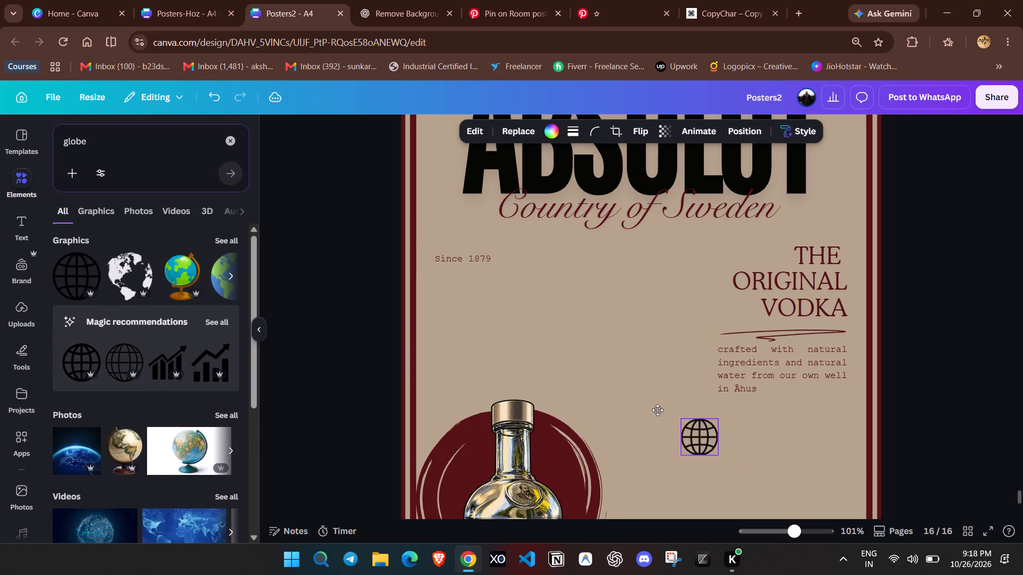
left_click_drag(657, 410, 550, 290)
Colour the globe icon dark maroon.
left_click(554, 124)
left_click(112, 213)
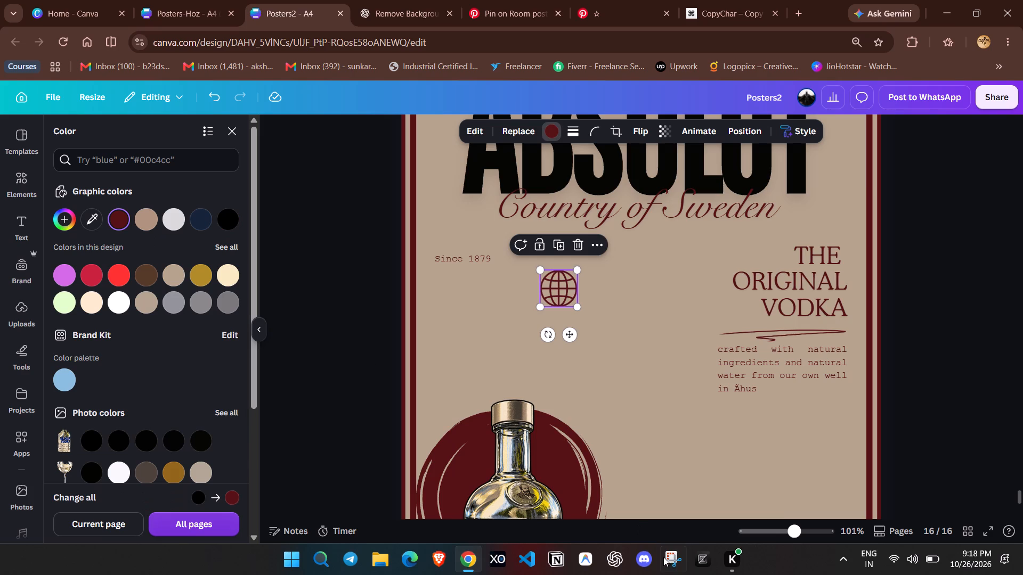
Shrink the globe icon to about the text's height and place it just above "Since 1879", aligned with the text's left edge.
left_click_drag(801, 535, 819, 539)
left_click(265, 324)
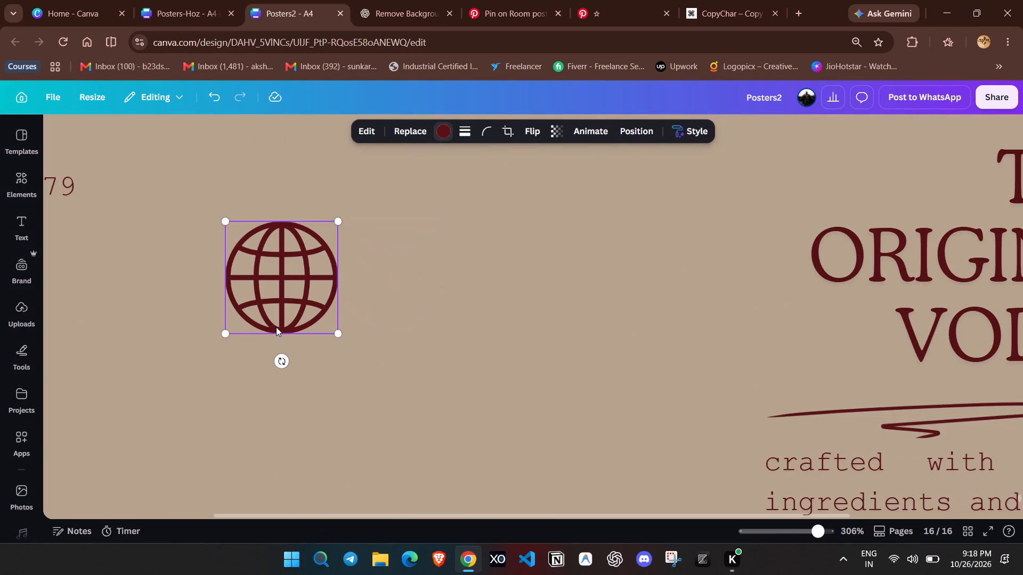
left_click_drag(497, 514, 361, 507)
left_click_drag(449, 286, 433, 278)
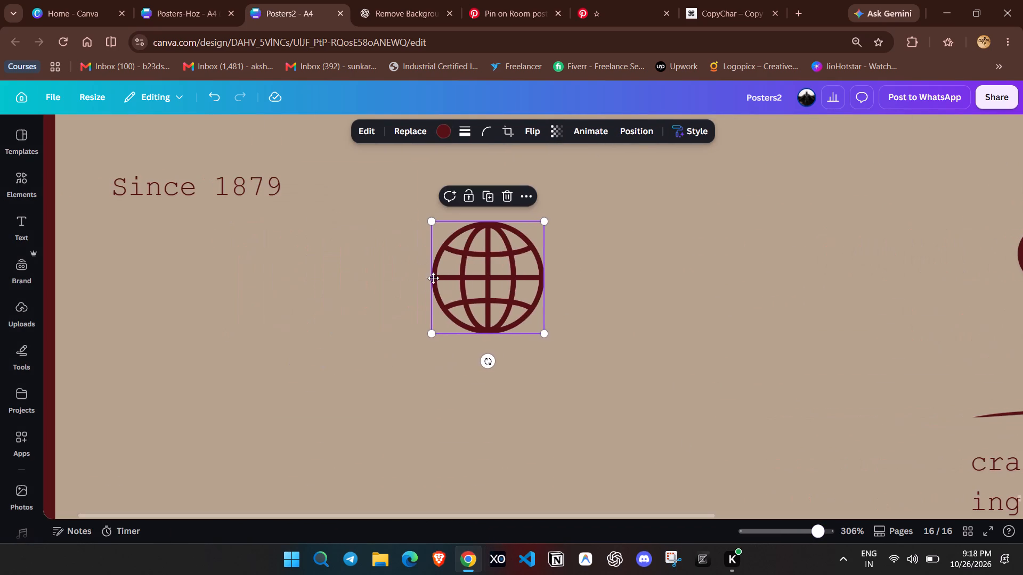
left_click_drag(433, 278, 158, 121)
scroll(312, 329, "up", 2)
left_click_drag(253, 301, 214, 242)
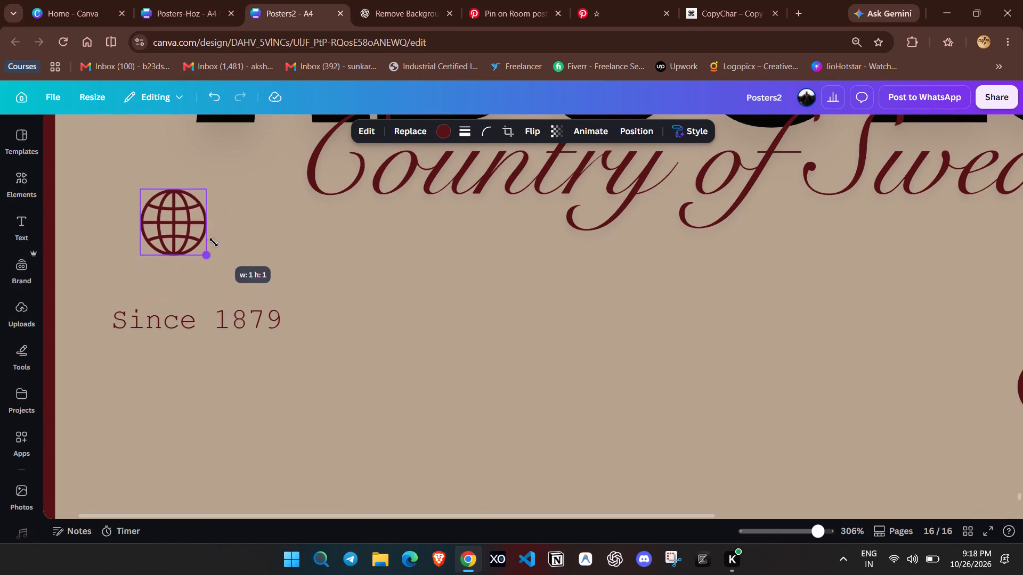
left_click_drag(214, 242, 174, 211)
left_click_drag(160, 204, 131, 281)
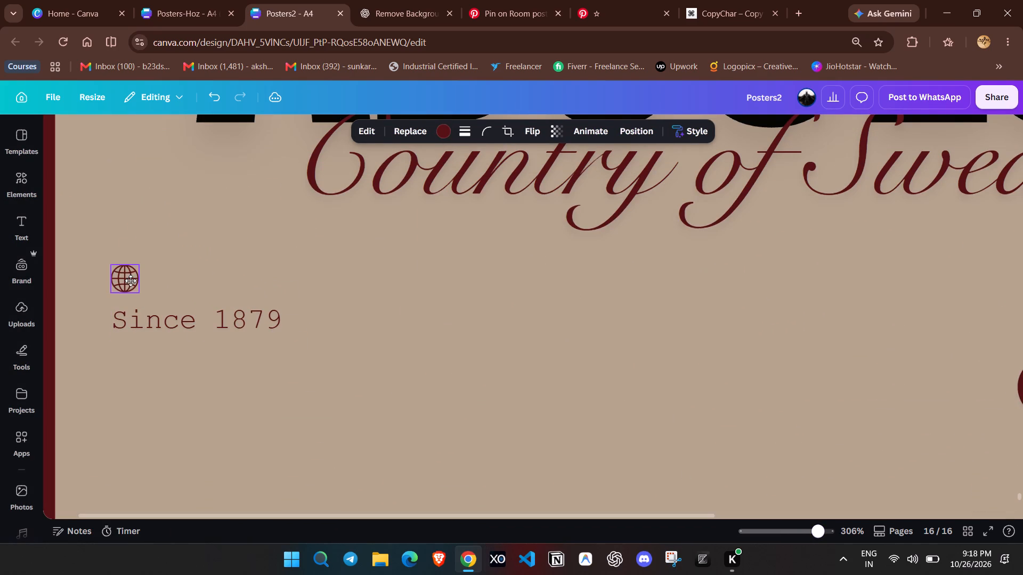
left_click_drag(131, 281, 129, 287)
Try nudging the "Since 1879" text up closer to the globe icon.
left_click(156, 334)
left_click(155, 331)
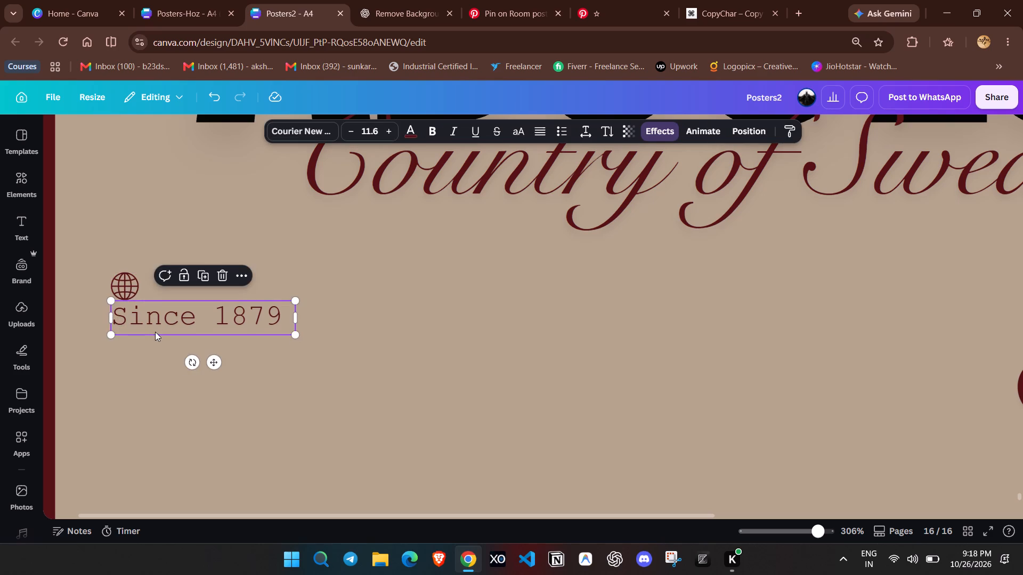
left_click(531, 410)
Set the "Since 1879" text size to 10, narrow its box to fit and place it just under the globe icon.
left_click(211, 313)
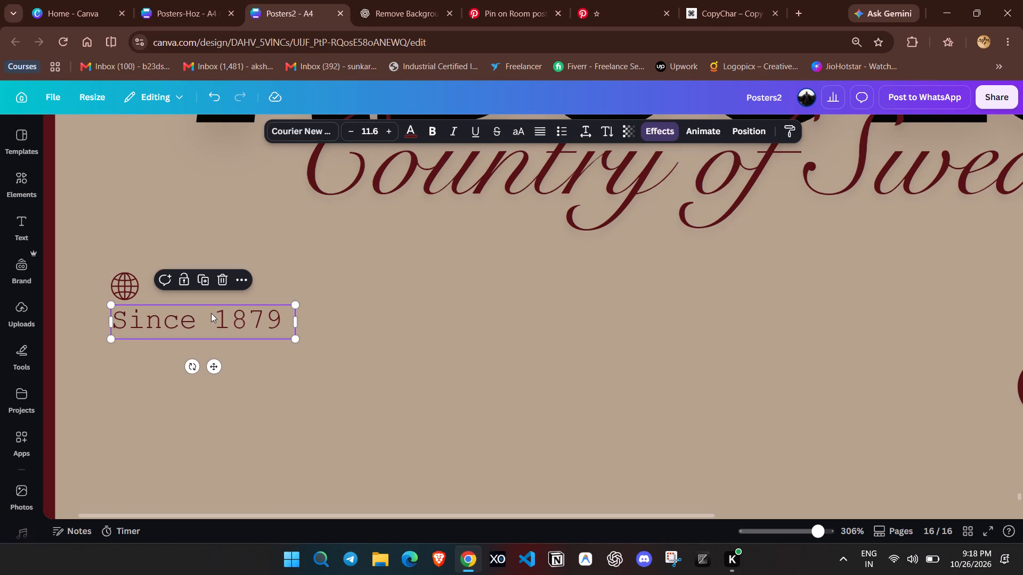
left_click(376, 129)
type("10")
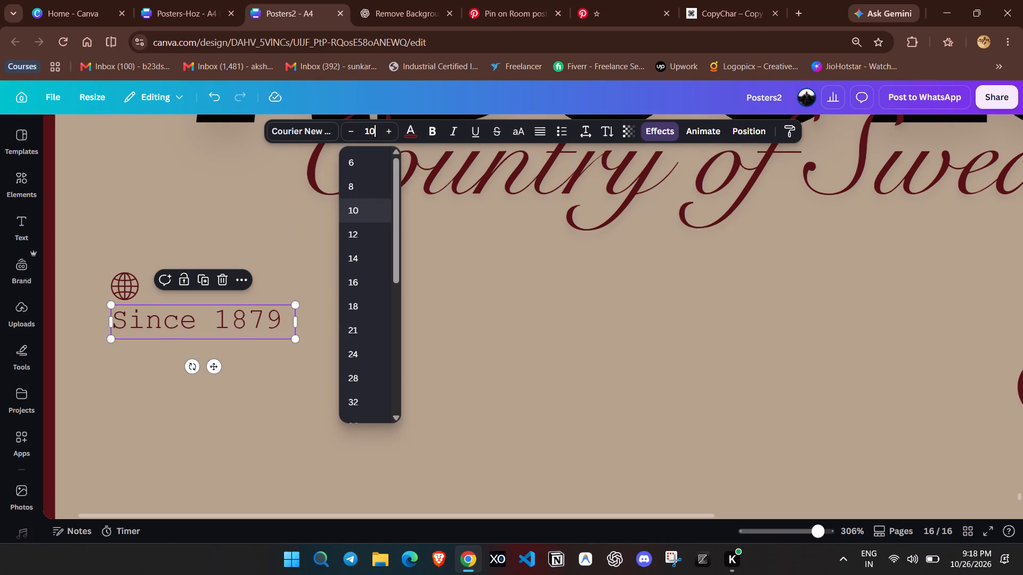
key("Return")
left_click_drag(296, 326, 263, 328)
left_click(331, 319)
left_click_drag(201, 321, 201, 316)
left_click(371, 315)
Compare the poster with the Pinterest reference, checking the area around the globe icon.
left_click_drag(812, 531, 805, 531)
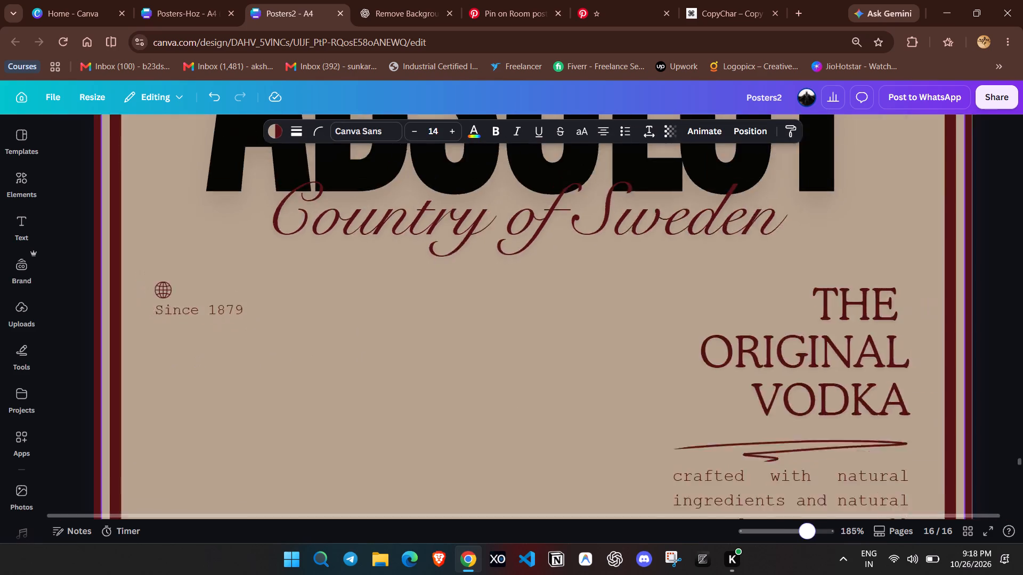
left_click_drag(805, 531, 782, 522)
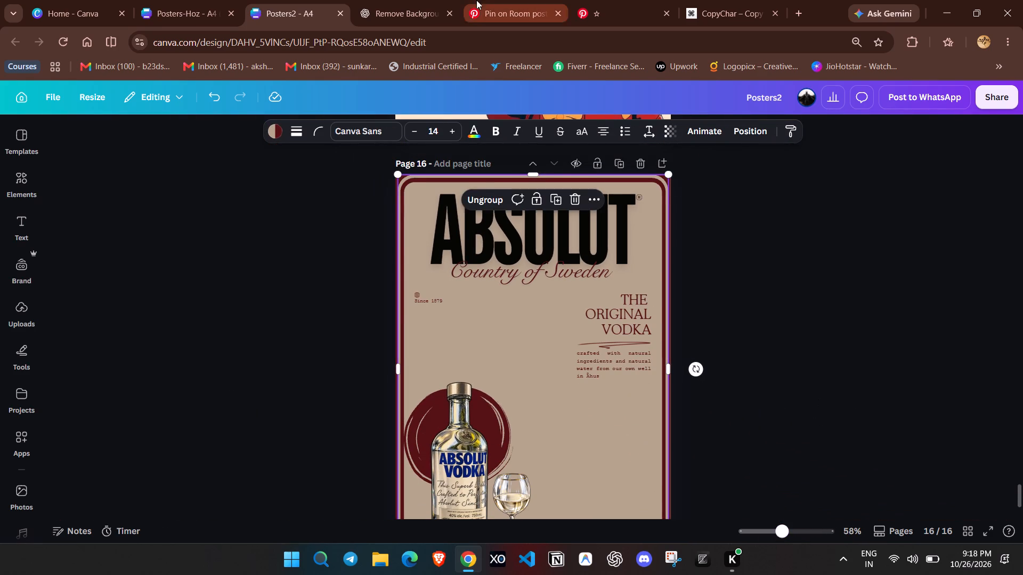
left_click(476, 0)
left_click(280, 0)
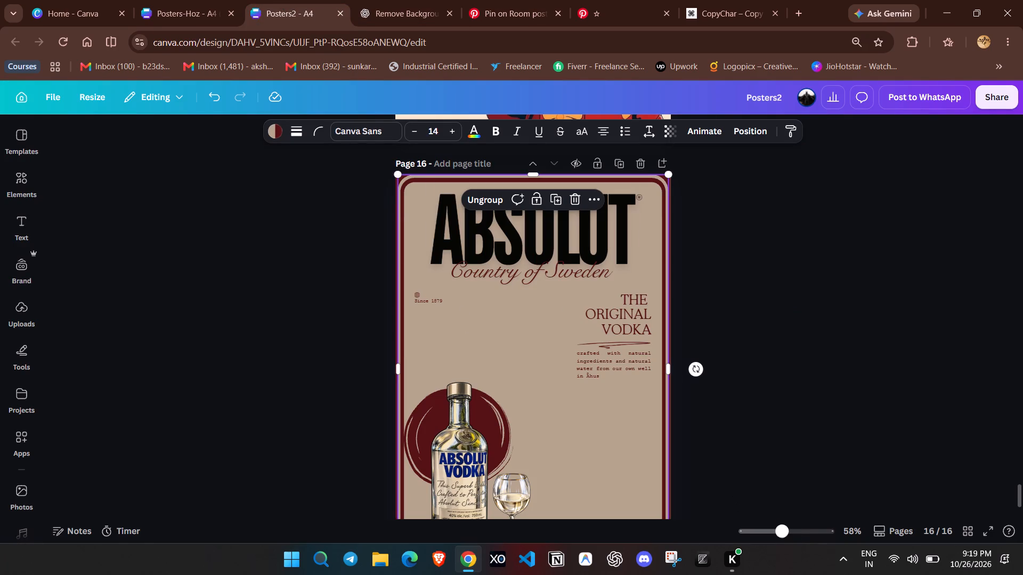
left_click_drag(793, 536, 811, 539)
left_click_drag(813, 536, 799, 531)
scroll(362, 358, "up", 1)
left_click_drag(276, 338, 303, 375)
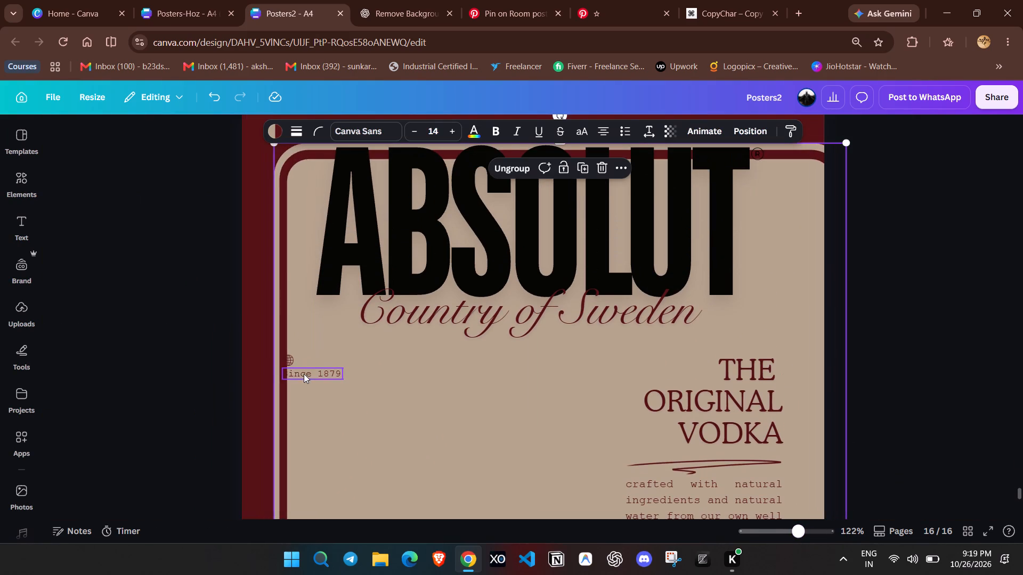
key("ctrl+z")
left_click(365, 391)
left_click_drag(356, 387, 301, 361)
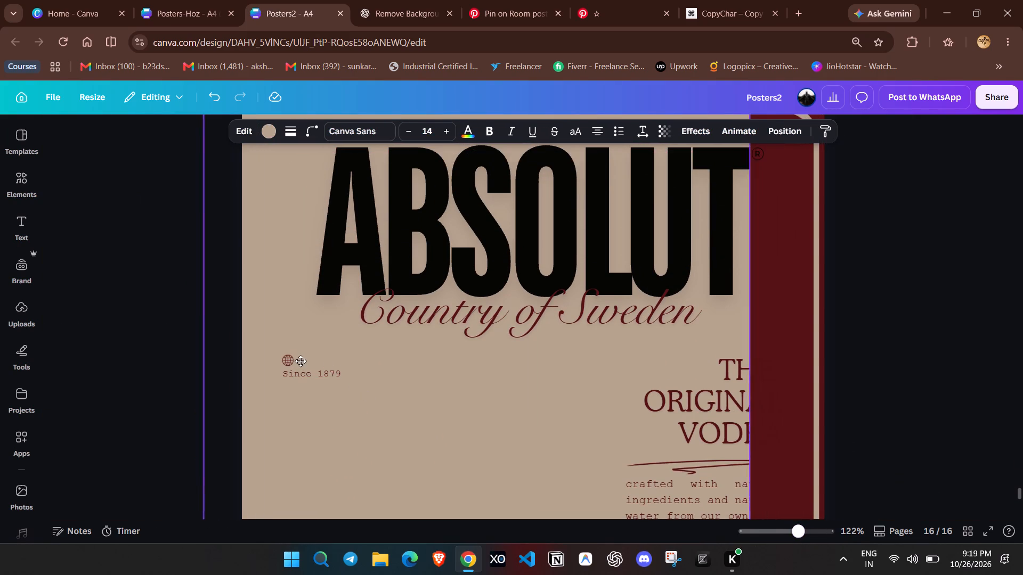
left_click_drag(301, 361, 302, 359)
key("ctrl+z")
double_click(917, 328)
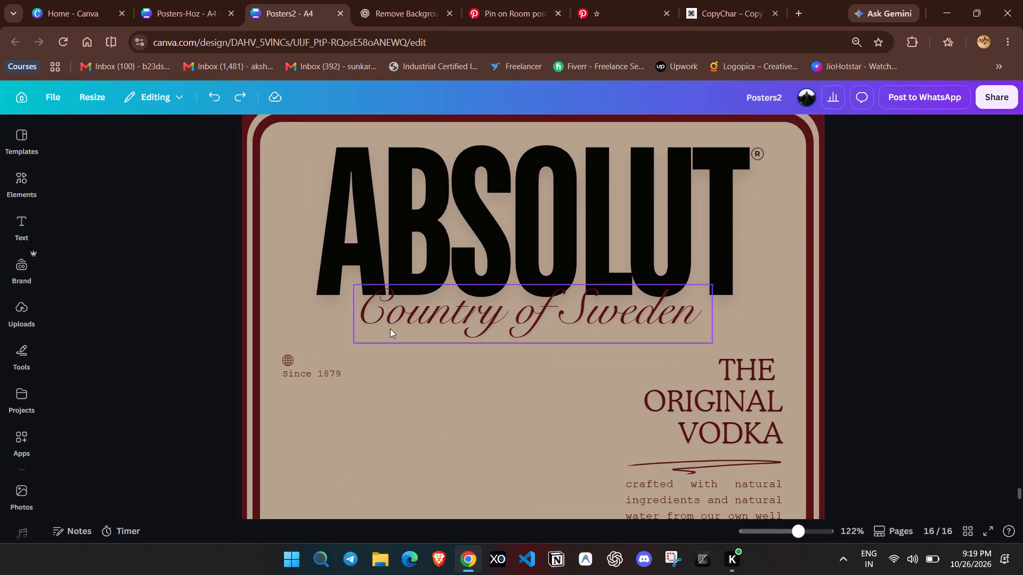
Move the globe icon and "Since 1879" up beside "Country of Sweden", near the left inner border, with the icon directly above the text.
left_click_drag(286, 360, 279, 326)
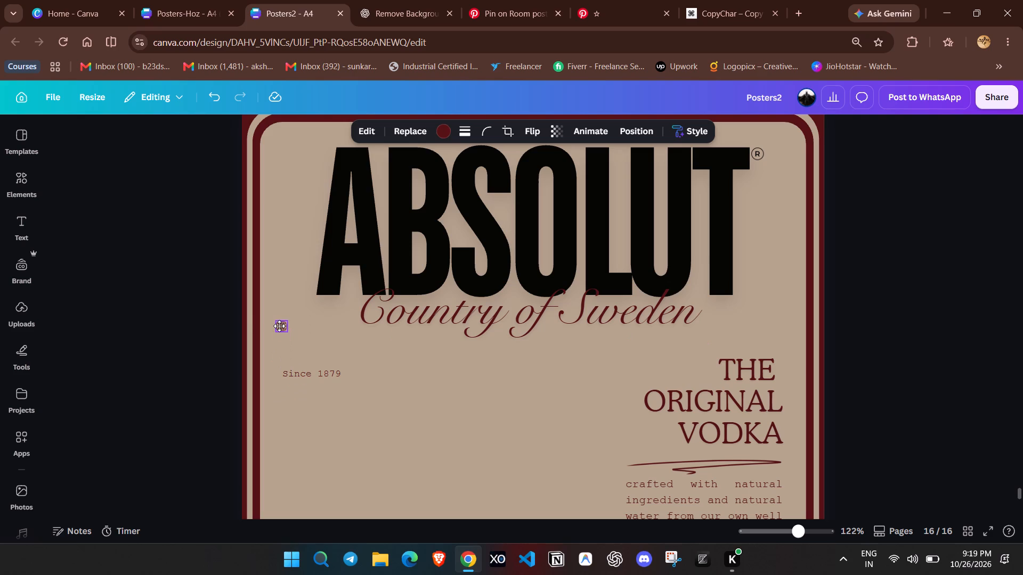
left_click_drag(279, 326, 277, 308)
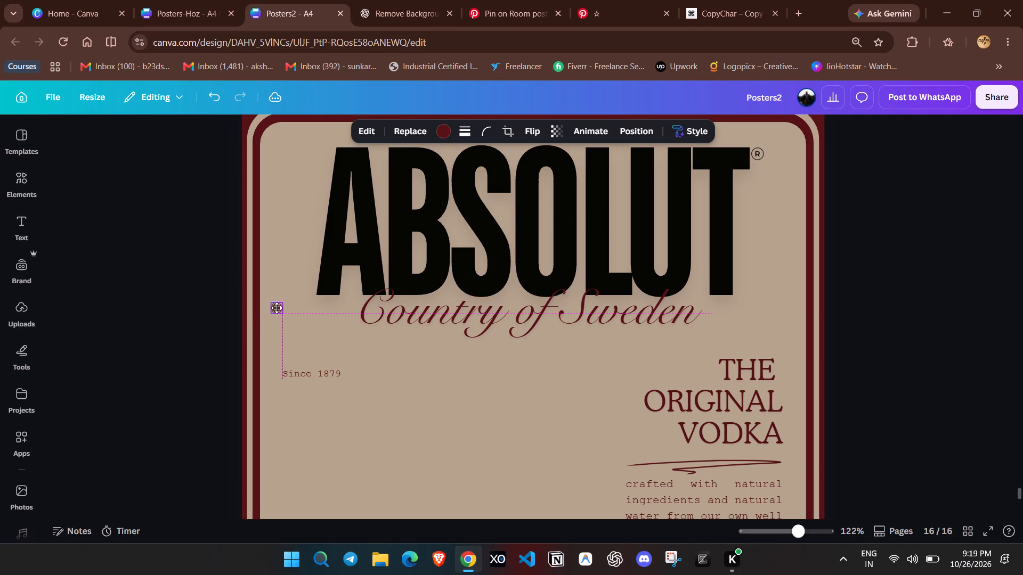
left_click_drag(277, 308, 272, 295)
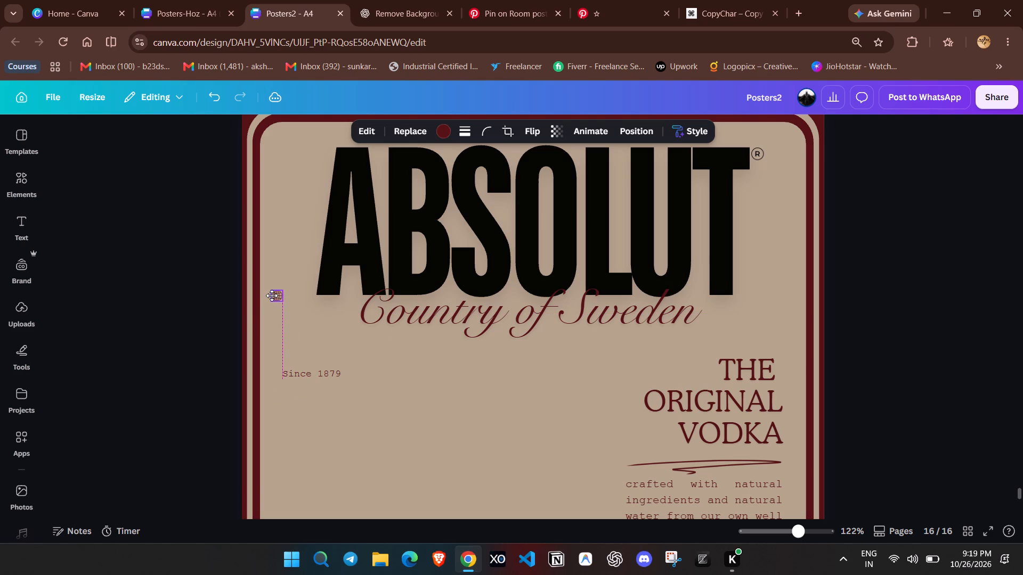
left_click_drag(272, 295, 267, 290)
left_click(315, 344)
left_click(226, 343)
left_click_drag(318, 376, 296, 334)
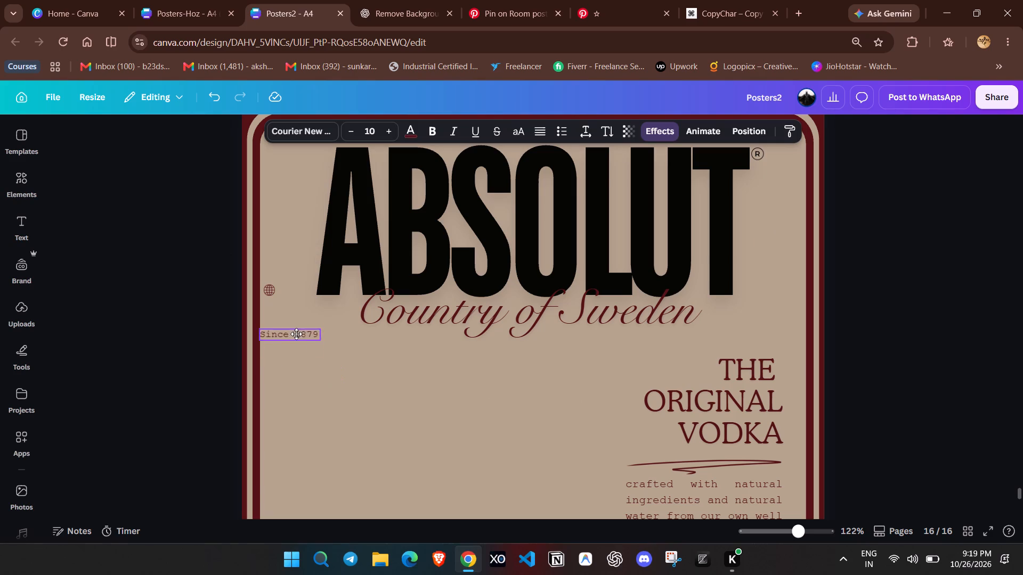
left_click_drag(296, 334, 299, 312)
left_click(174, 325)
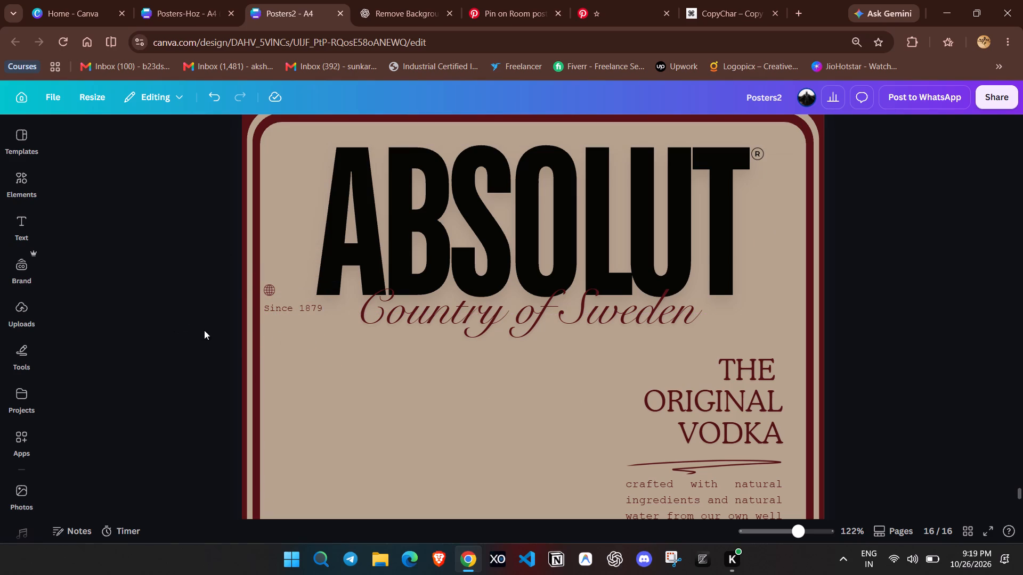
left_click_drag(287, 311, 293, 342)
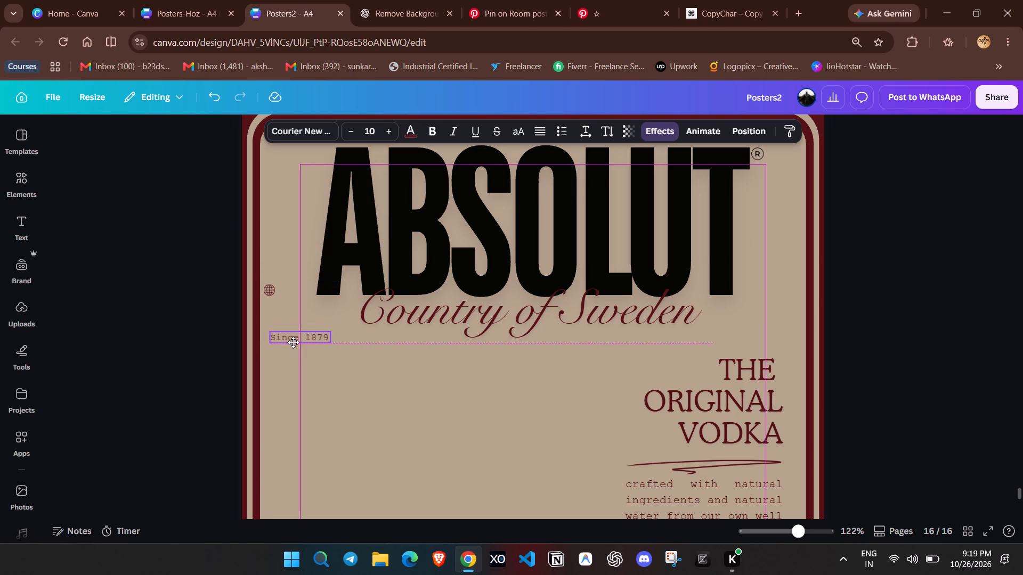
left_click_drag(293, 342, 293, 342)
left_click(269, 291)
left_click_drag(280, 322, 286, 344)
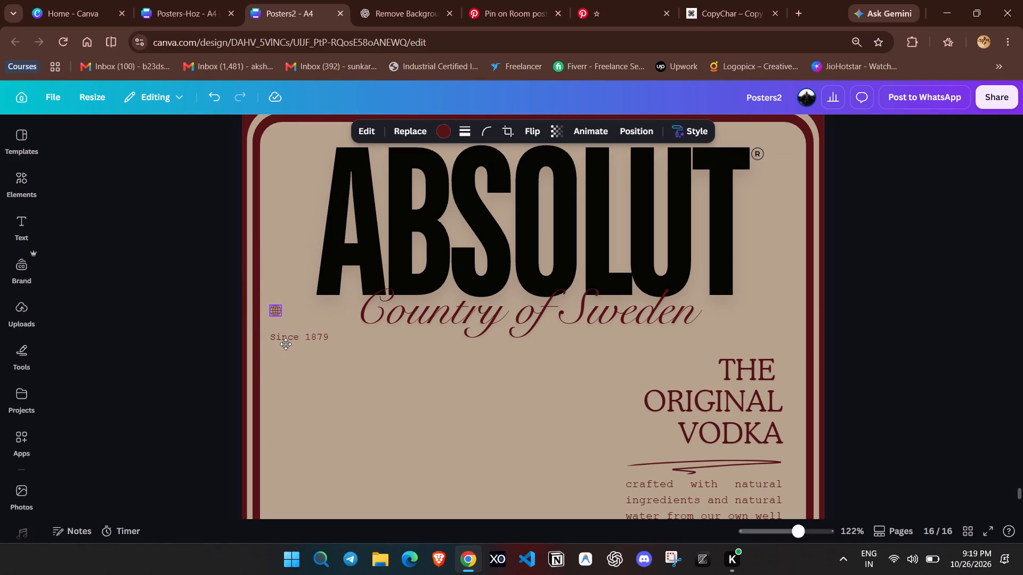
left_click_drag(286, 344, 288, 357)
left_click(199, 350)
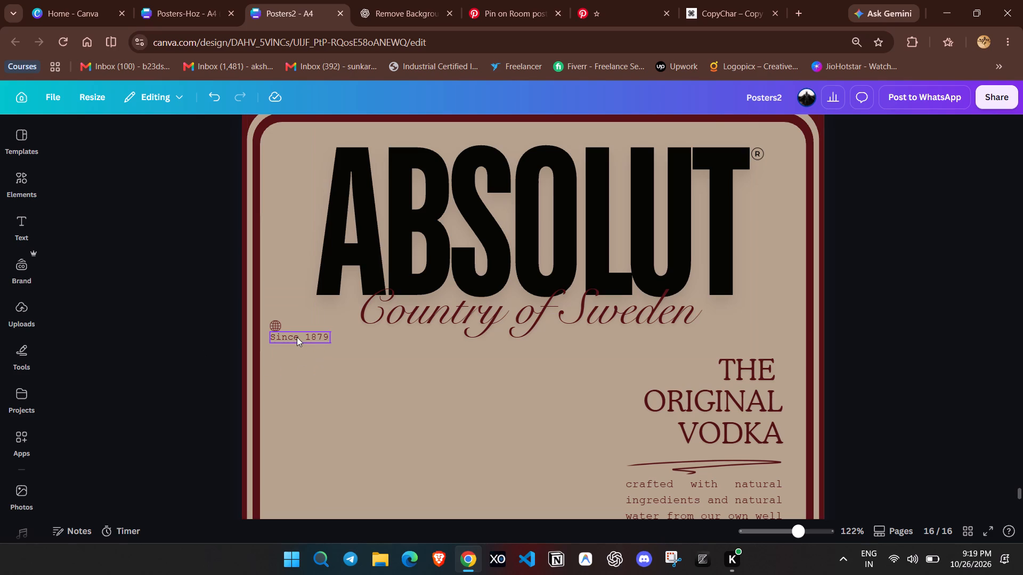
left_click(203, 356)
Duplicate the "Since 1879" text and place the copy directly below it, aligned with its left edge.
left_click(279, 338)
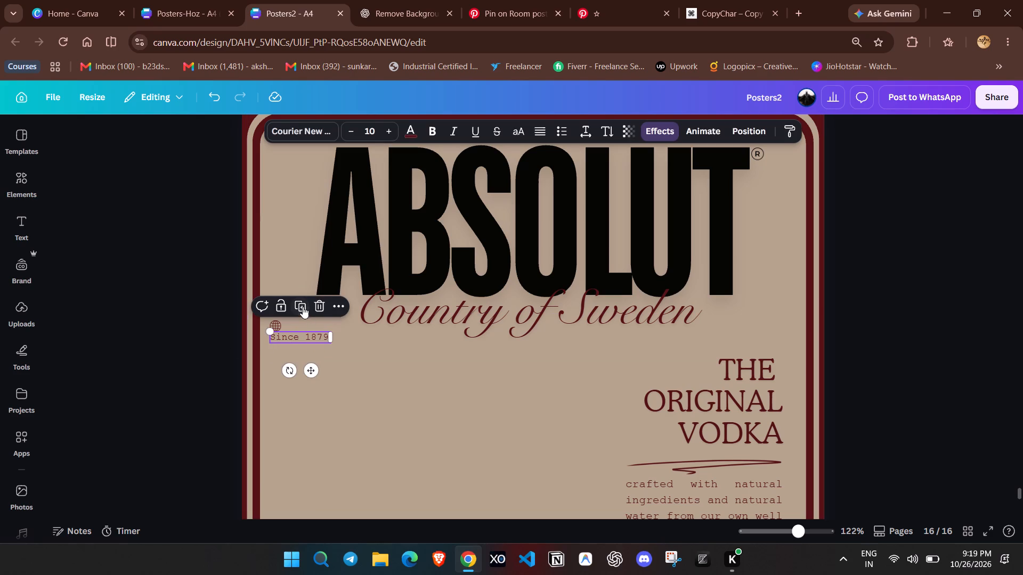
left_click(303, 307)
left_click_drag(304, 349, 292, 356)
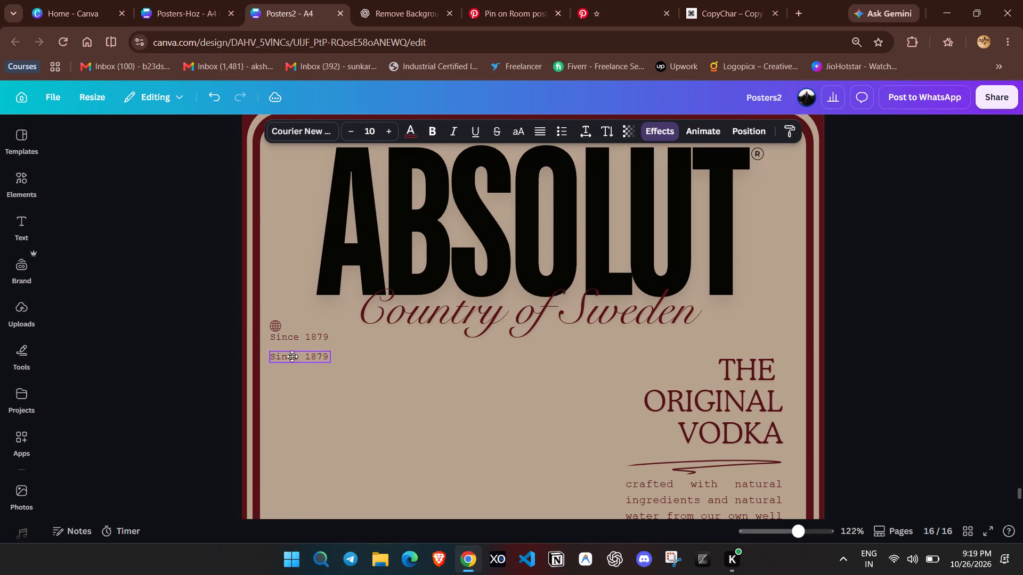
left_click_drag(292, 356, 293, 355)
Following the Pinterest reference, replace the copied line with "MADE IN ÃHUS, SWEDEN", taking the Ã character from CopyChar.
left_click(508, 0)
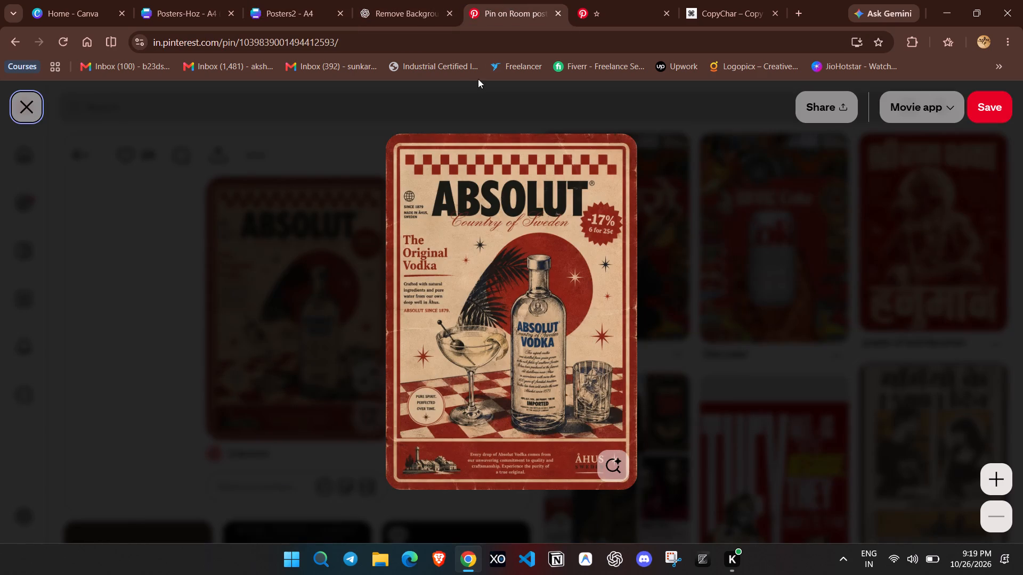
left_click(306, 0)
left_click(301, 350)
type("MADE IN")
key("space")
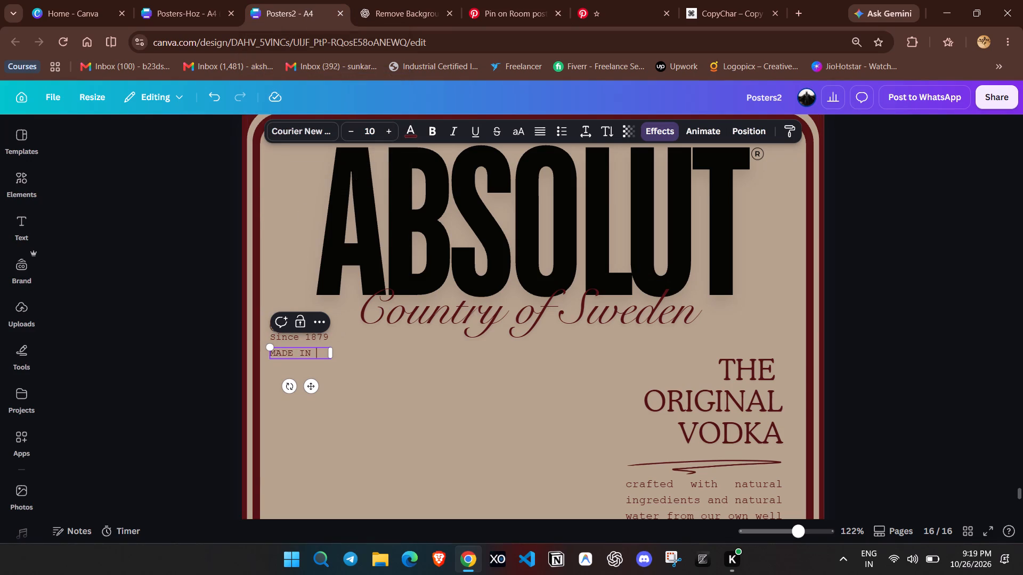
key("ctrl+v")
key("ctrl+v")
key("shift+a")
key("BackSpace")
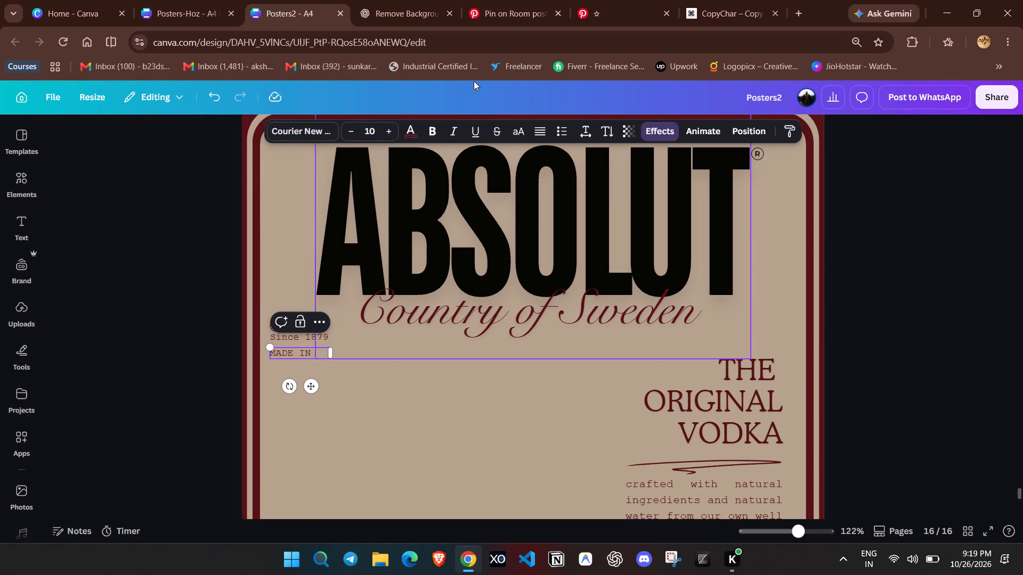
left_click(767, 0)
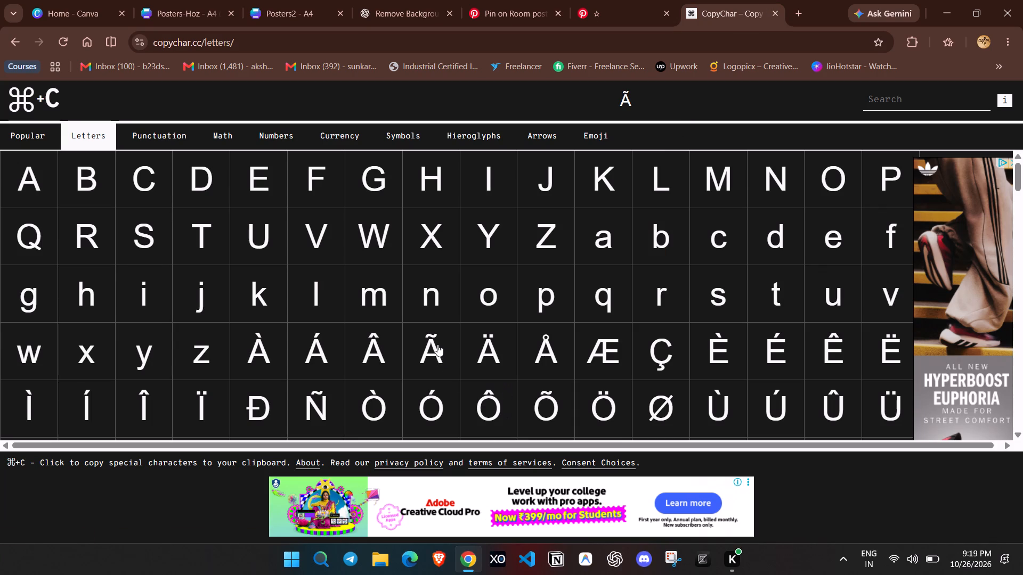
left_click(437, 344, "ctrl")
left_click(334, 0)
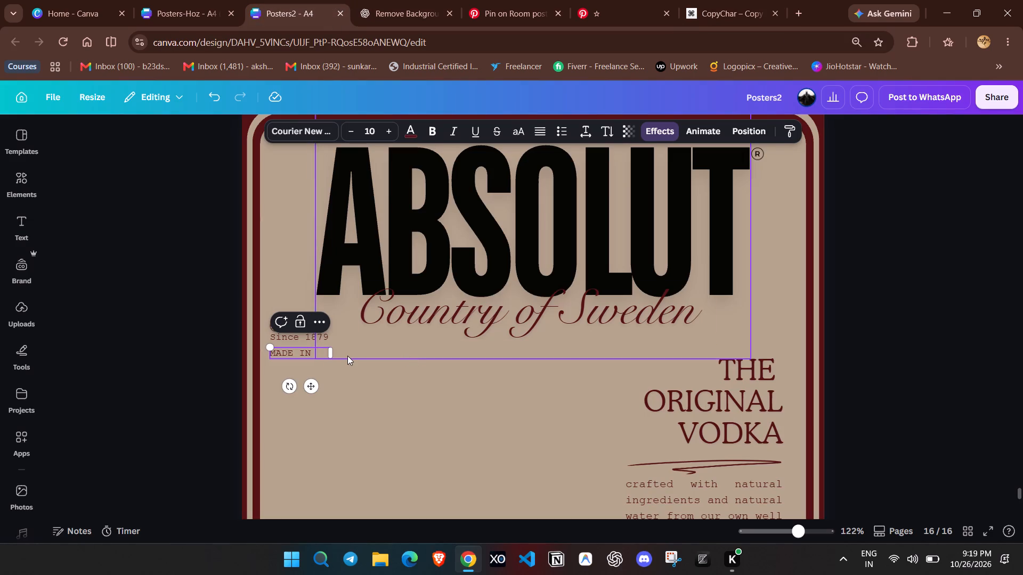
key("ctrl+v")
type("HUS, SWEDEN")
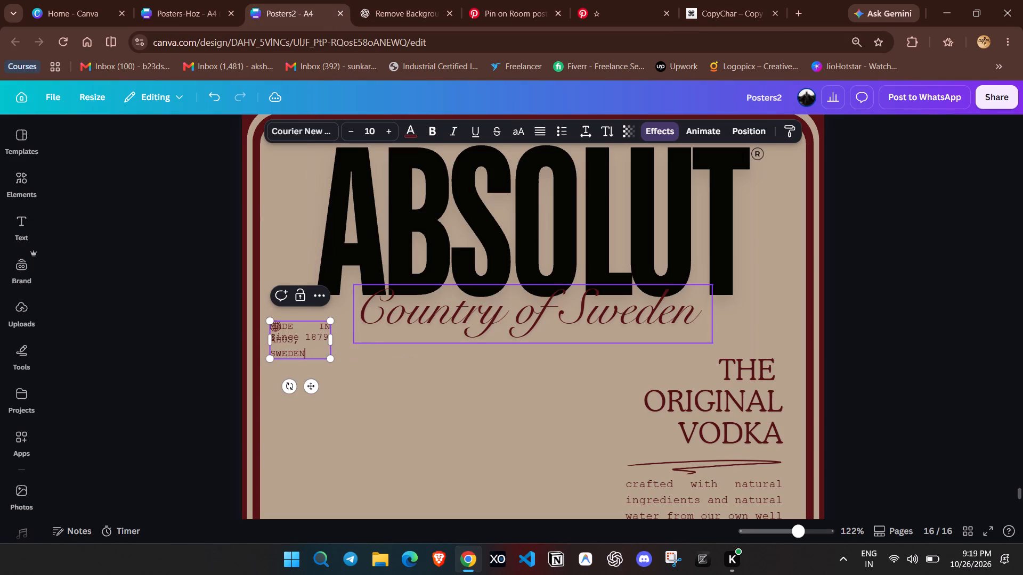
Widen the "MADE IN ÃHUS, SWEDEN" text box so it fits on two lines and place it just below "Since 1879".
left_click(336, 403)
left_click_drag(320, 342, 320, 357)
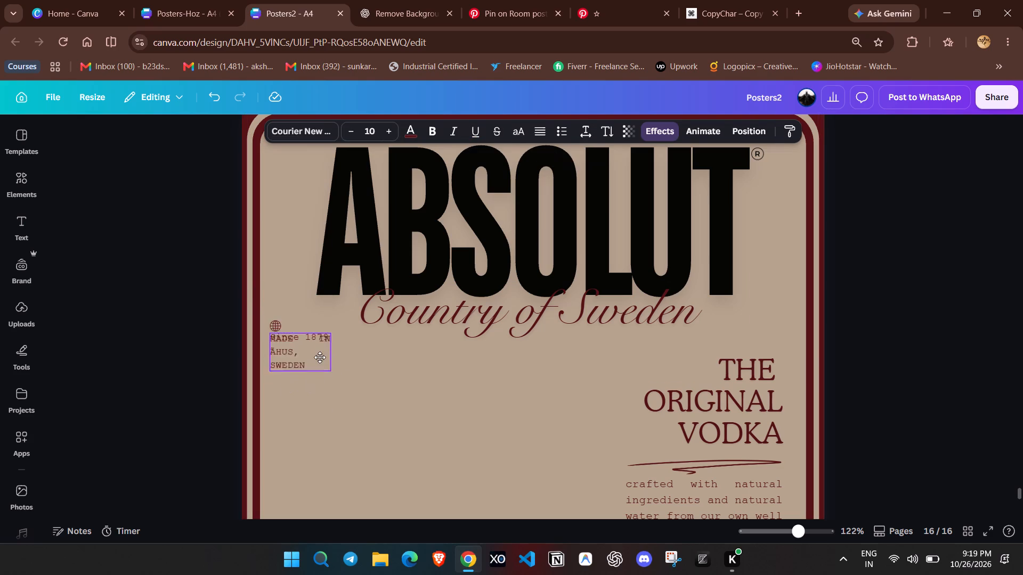
left_click_drag(320, 357, 319, 366)
left_click_drag(333, 360, 346, 364)
left_click_drag(346, 364, 351, 364)
left_click(371, 376)
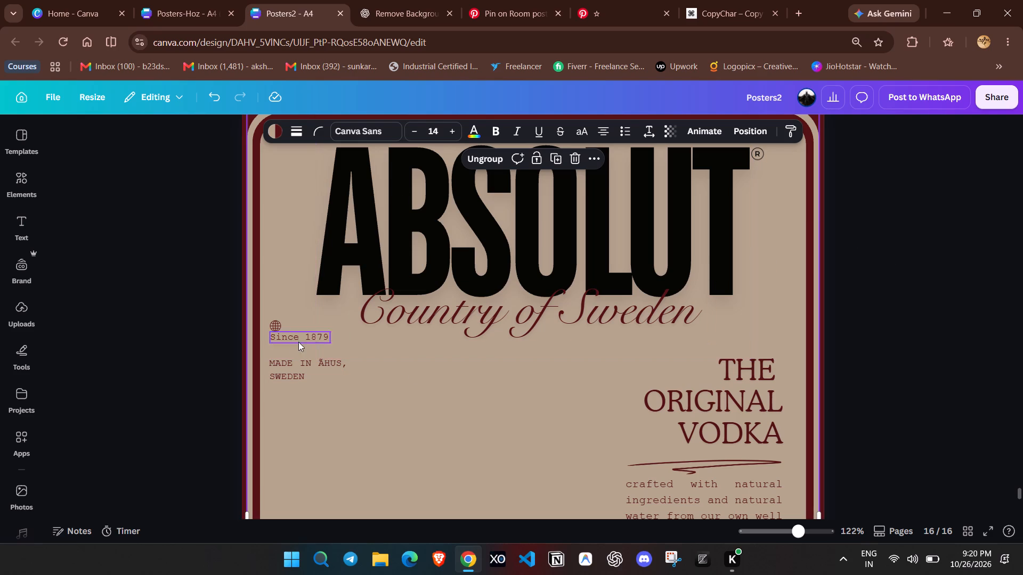
left_click_drag(283, 365, 282, 352)
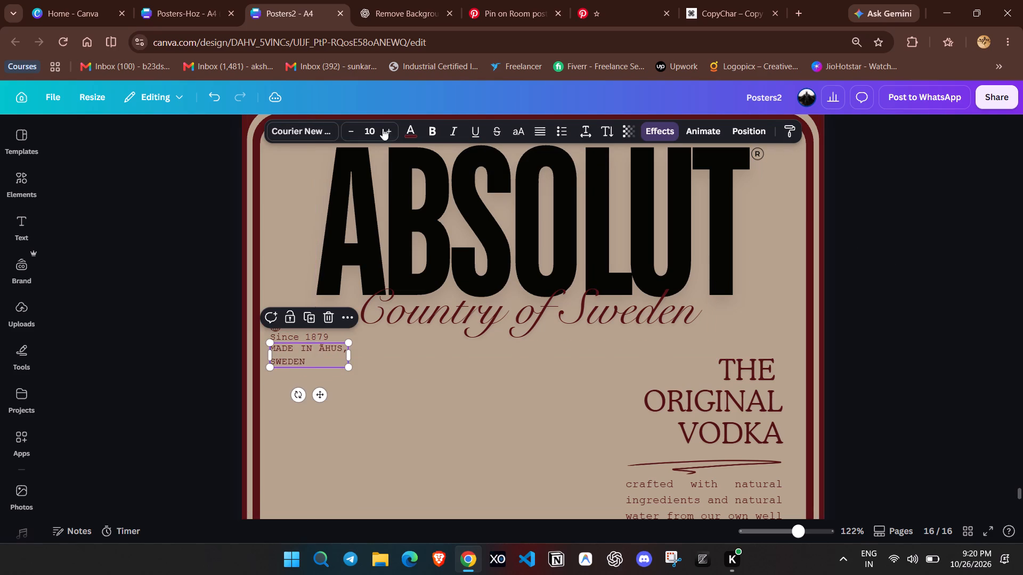
left_click(295, 350)
left_click(178, 343)
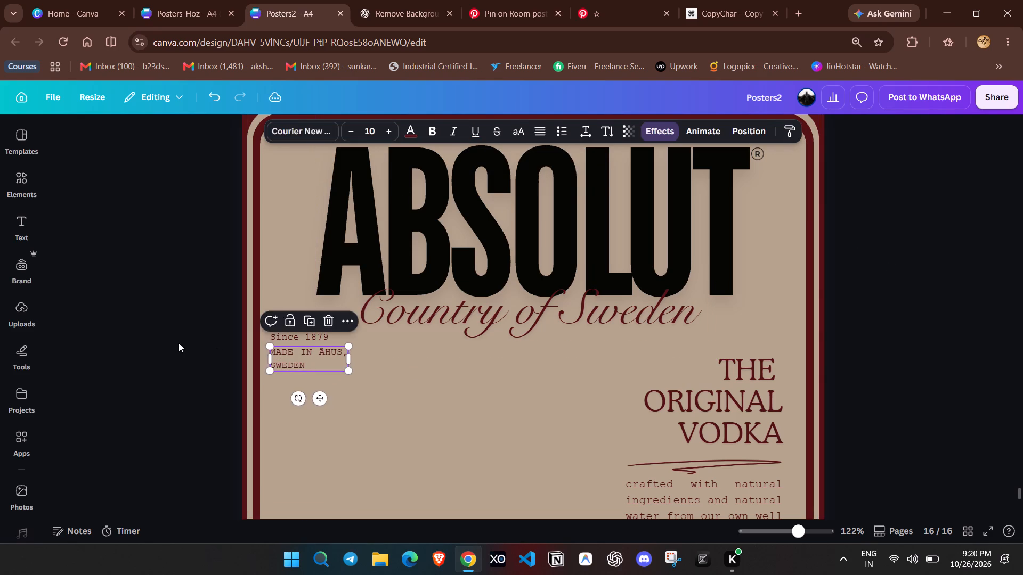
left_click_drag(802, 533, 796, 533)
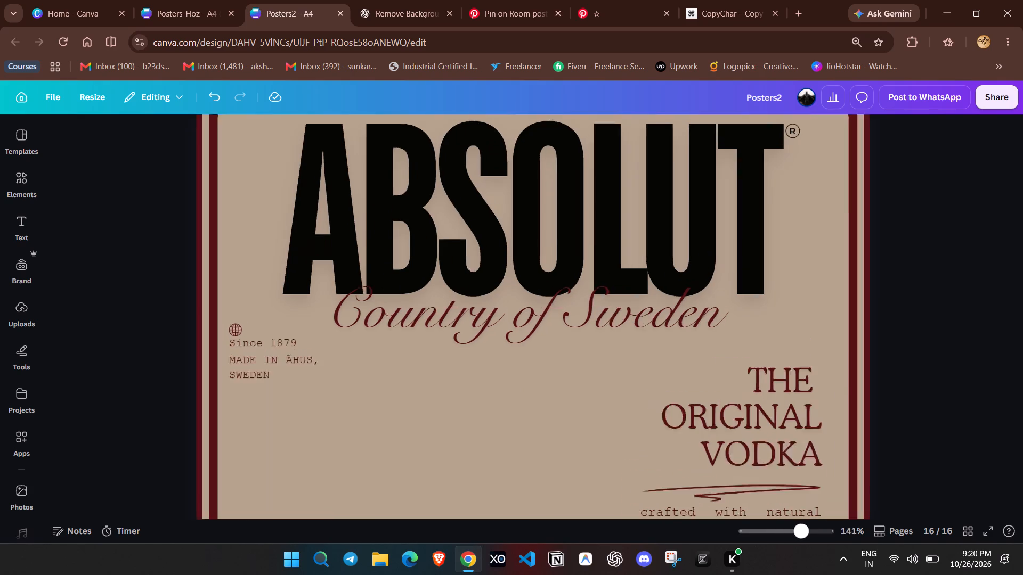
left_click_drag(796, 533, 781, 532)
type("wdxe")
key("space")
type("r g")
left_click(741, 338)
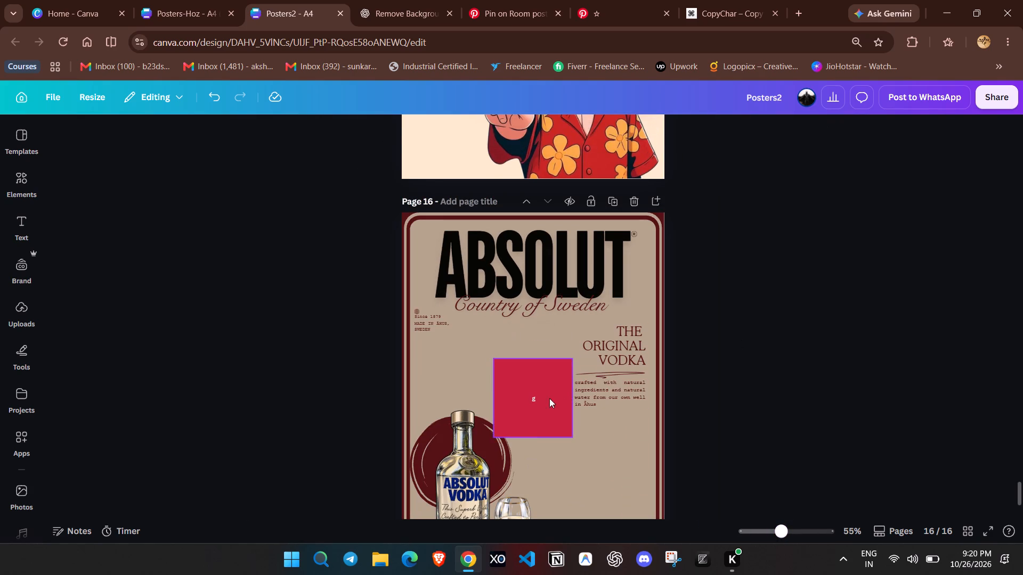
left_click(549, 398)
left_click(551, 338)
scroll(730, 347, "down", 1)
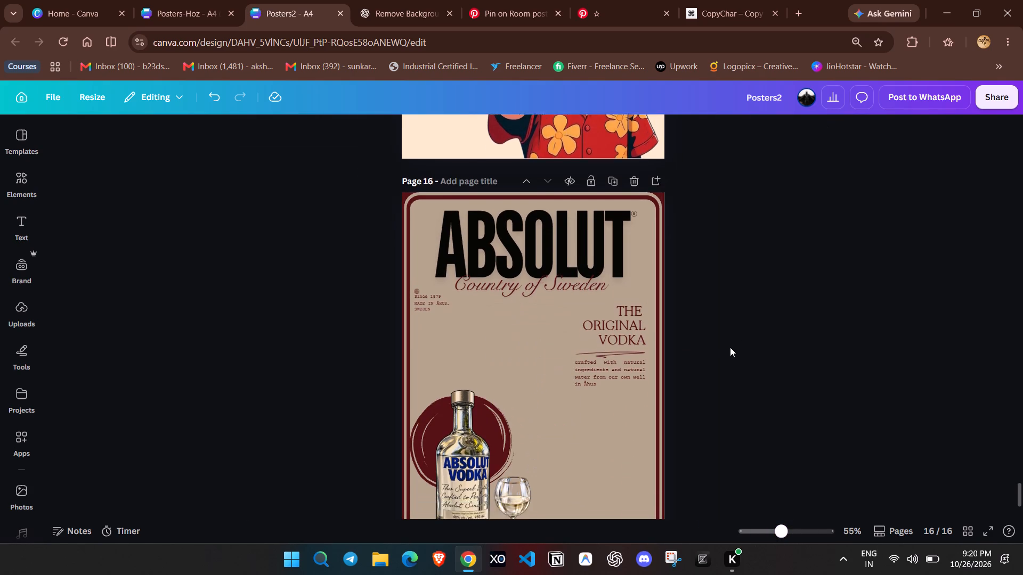
Lock the poster's beige background panel.
left_click_drag(784, 532, 798, 534)
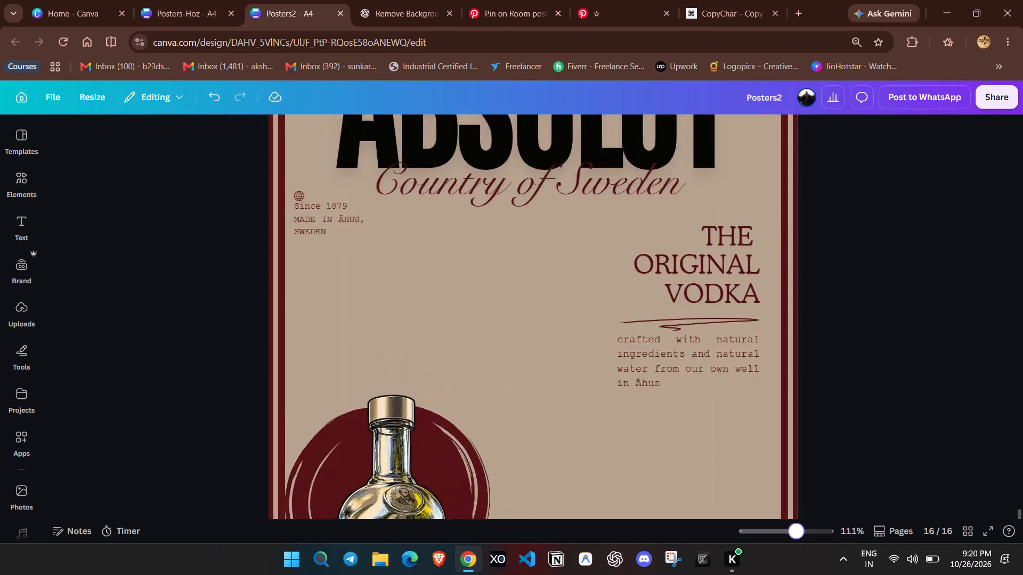
left_click_drag(798, 534, 803, 534)
left_click_drag(236, 248, 217, 179)
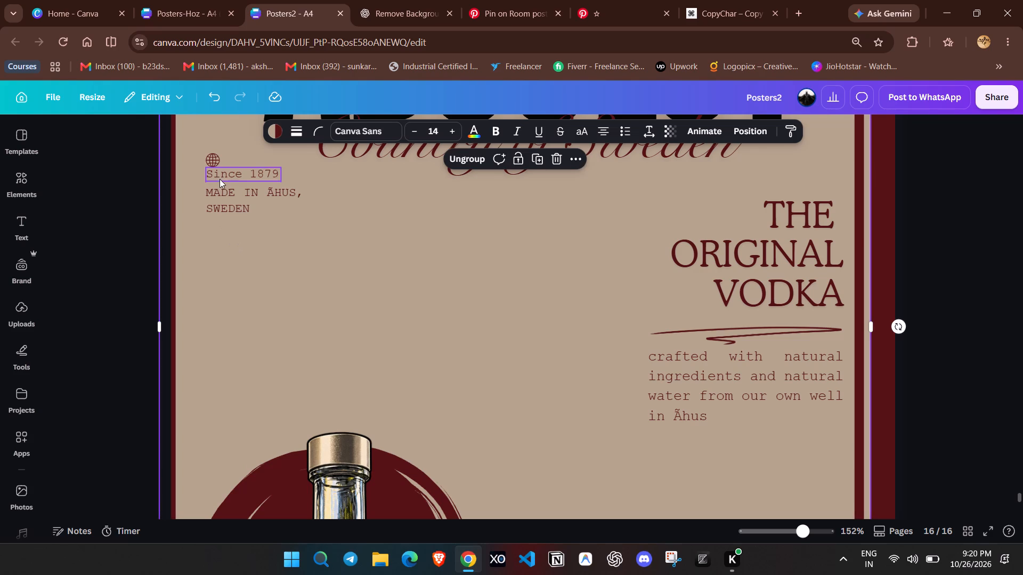
key("ctrl+z")
left_click(262, 221)
left_click(218, 274)
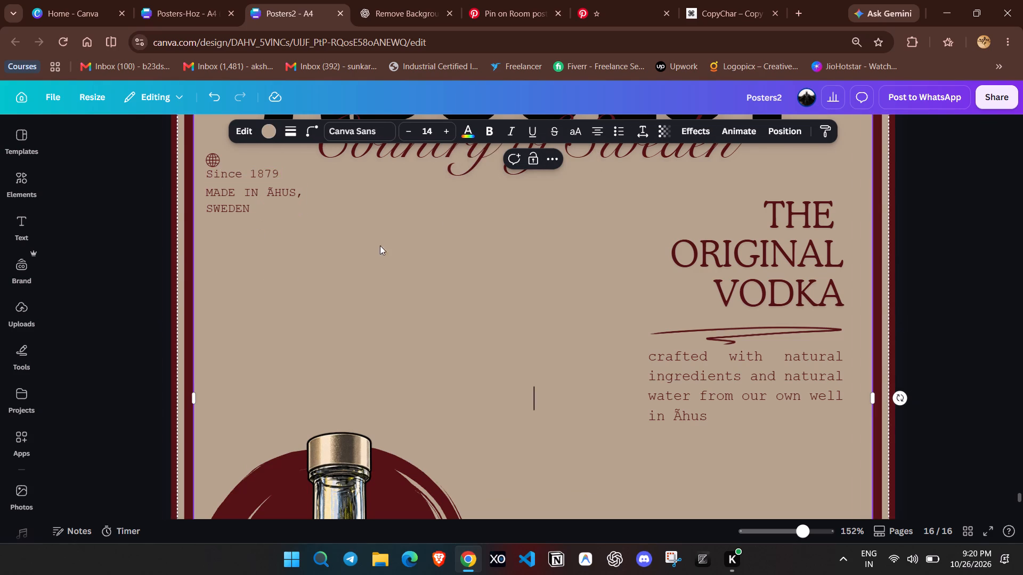
left_click(542, 154)
left_click(527, 160)
left_click(275, 237)
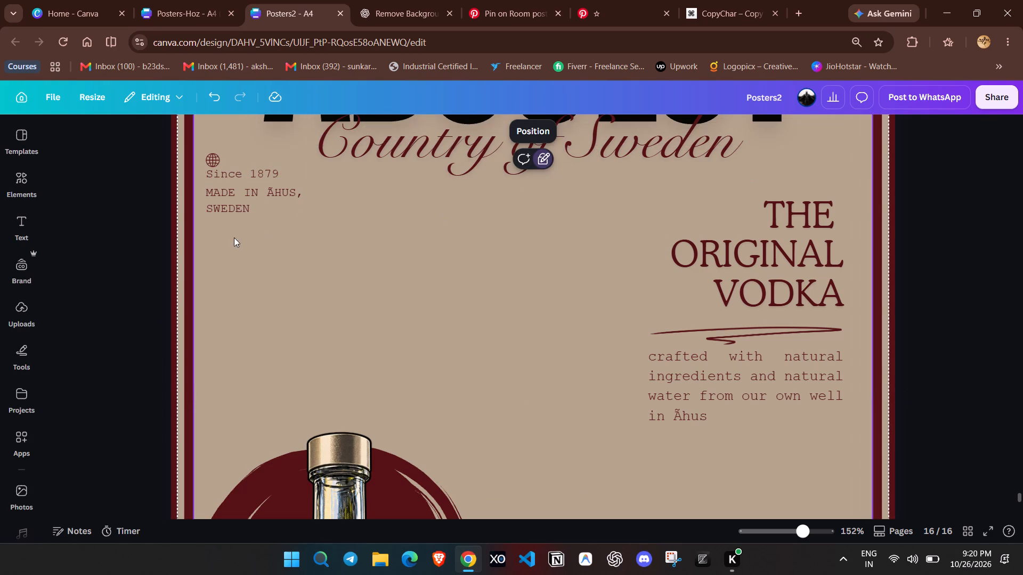
Select the globe icon and both small text lines together and shift them slightly right and down, away from the border.
left_click_drag(256, 231, 213, 157)
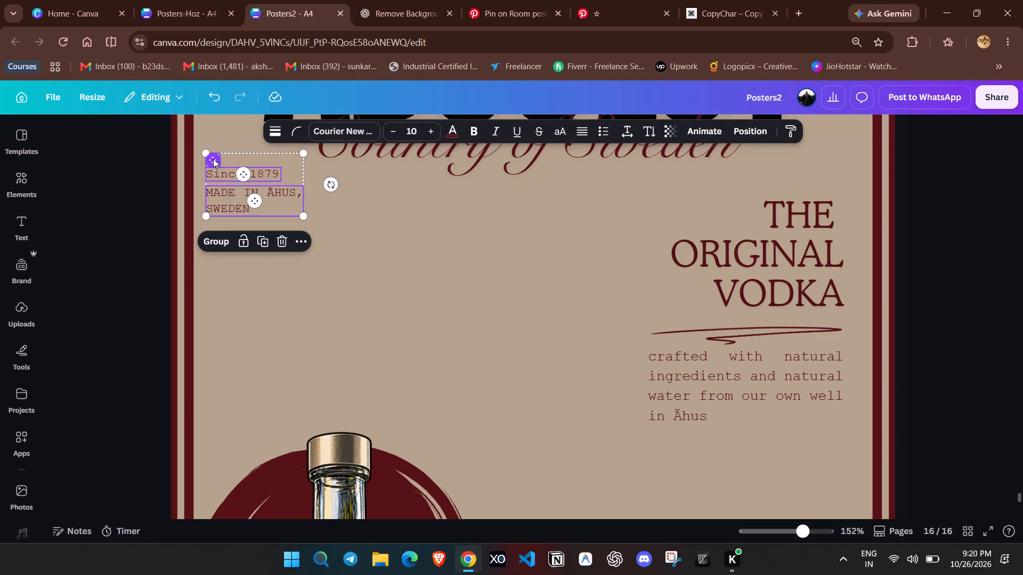
left_click_drag(230, 159, 234, 161)
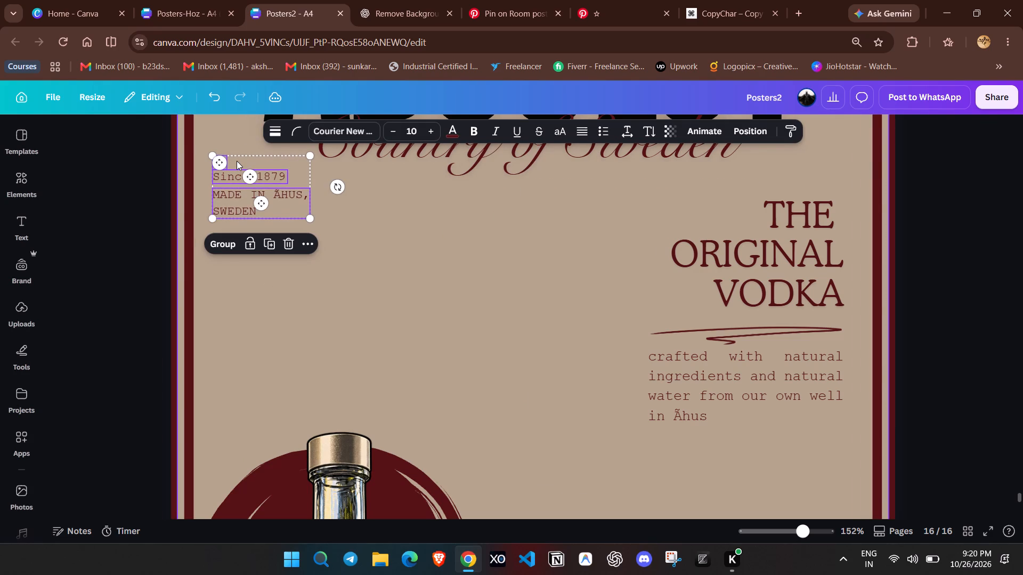